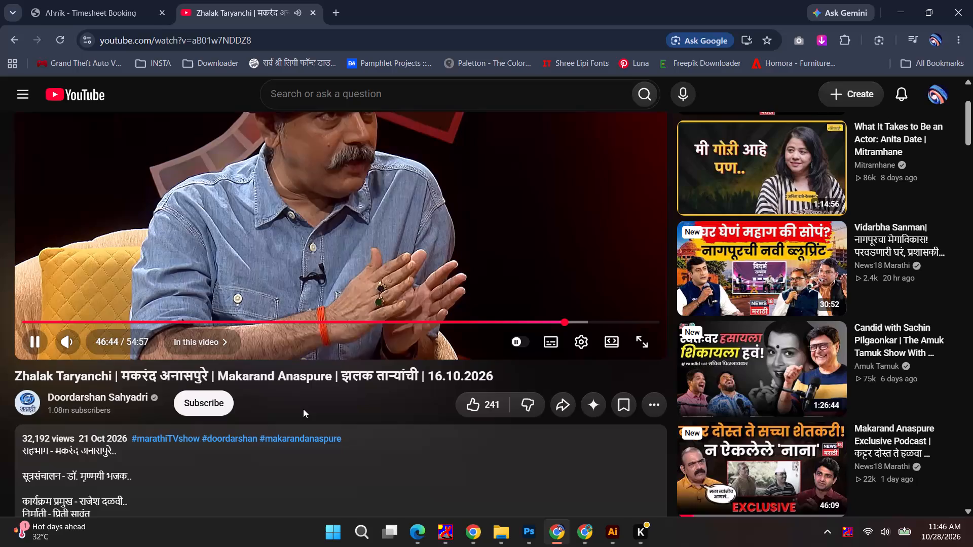
Switch from the video page to the Untitled-1 document in Photoshop.
scroll(303, 409, "up", 1)
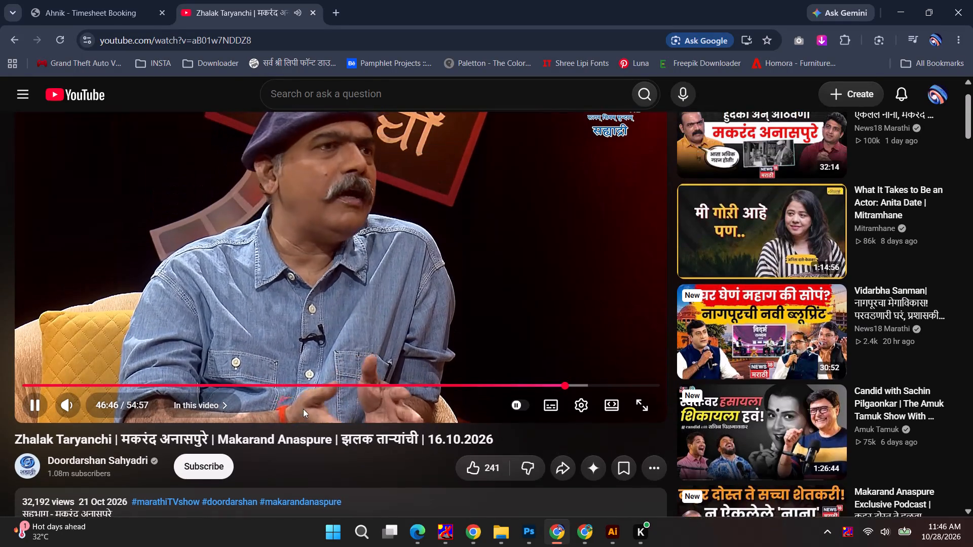
scroll(303, 409, "up", 1)
key("alt+Tab")
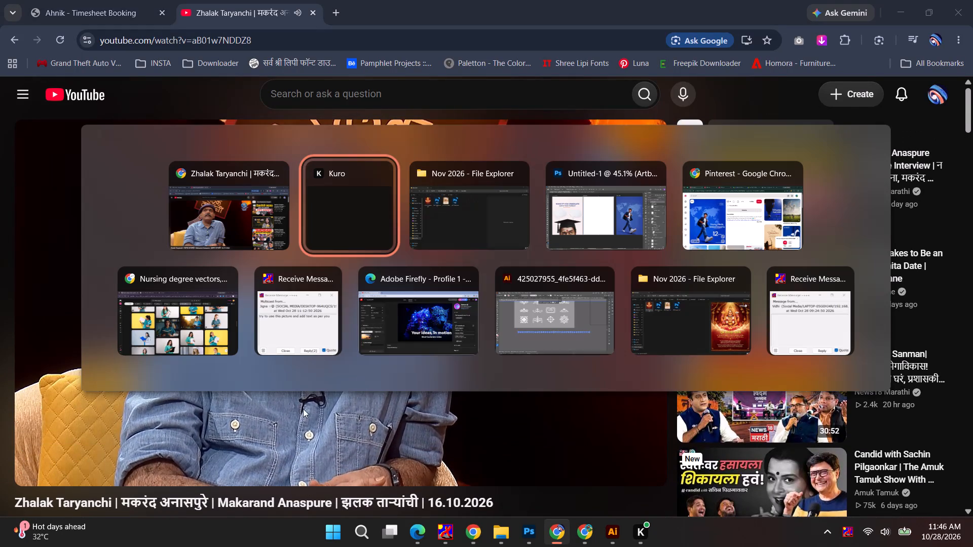
left_click(570, 222, "alt")
Re-break the headline on IOTS Post 01 so GRADUATE moves down onto the same line as WITH TWO THINGS?
key("space")
key("space")
key("space")
key("space")
key("space")
key("space")
key("space")
left_click_drag(198, 184, 214, 236)
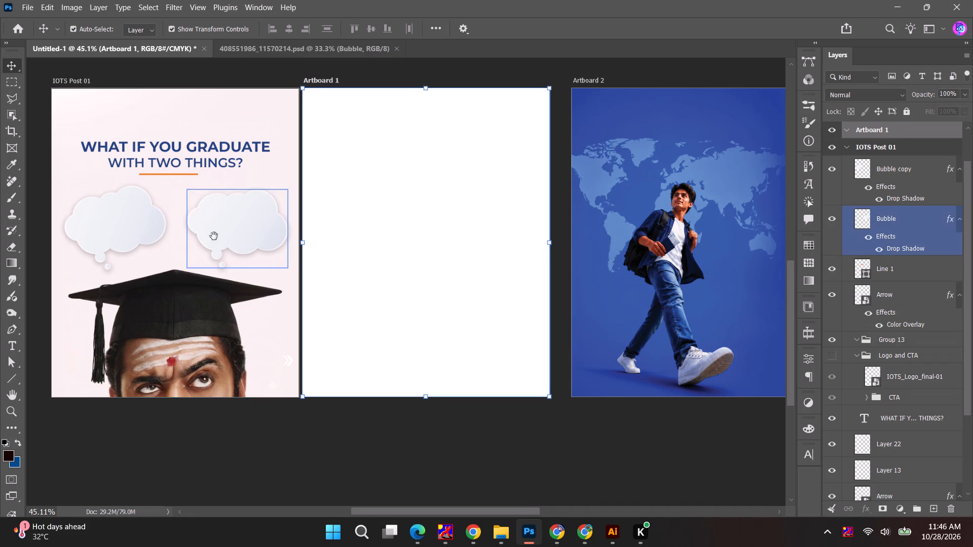
left_click_drag(214, 236, 303, 260)
left_click(293, 231)
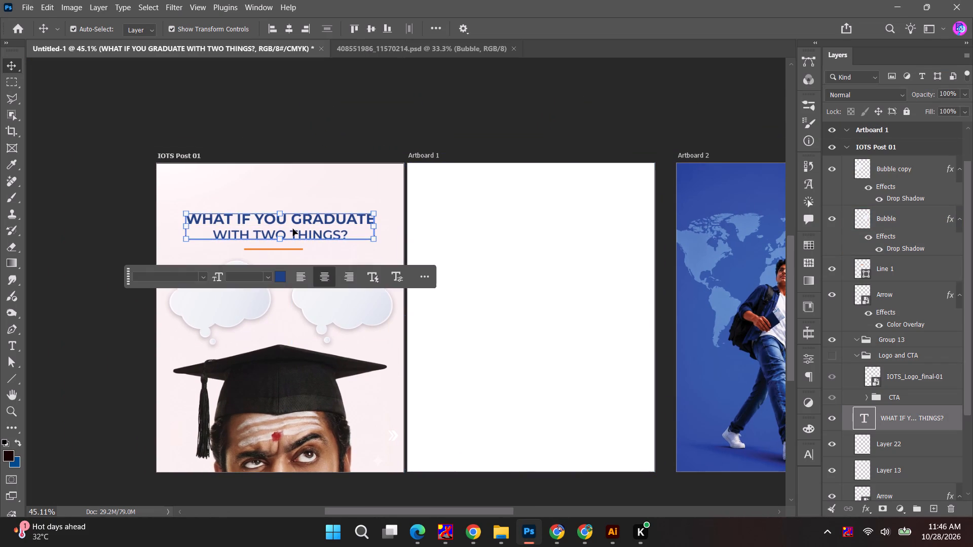
double_click(293, 229)
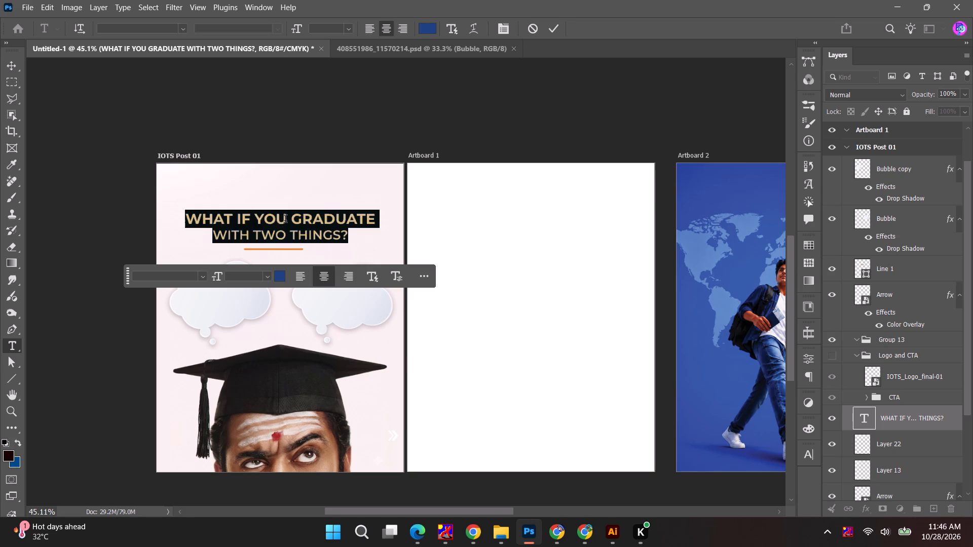
left_click(285, 220)
left_click(292, 218)
key("BackSpace")
key("Return")
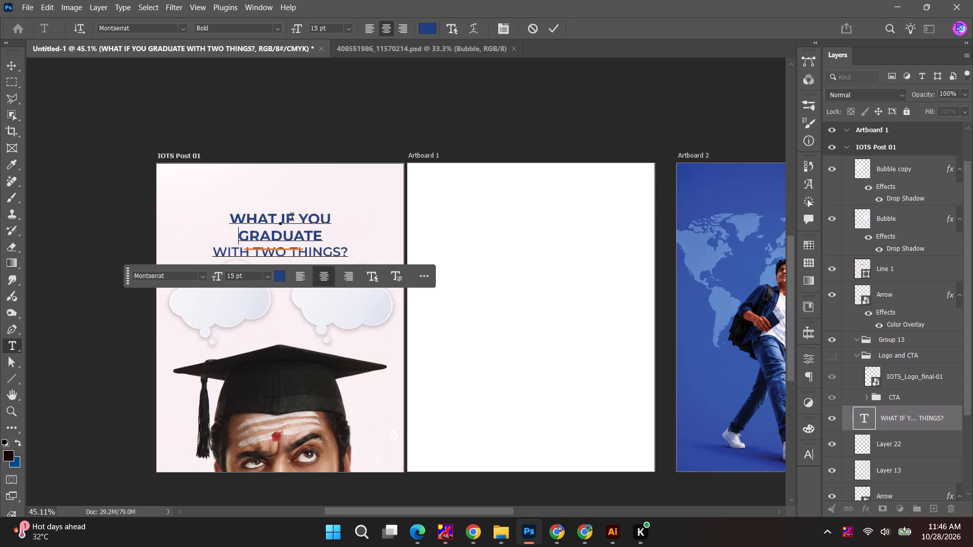
key("Down")
key("Left")
key("Left")
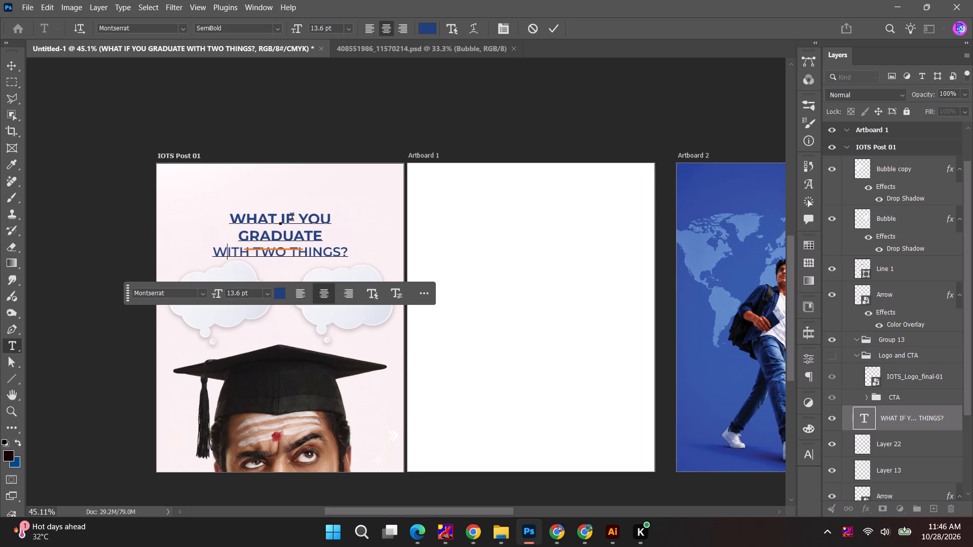
key("Left")
key("BackSpace")
key("space")
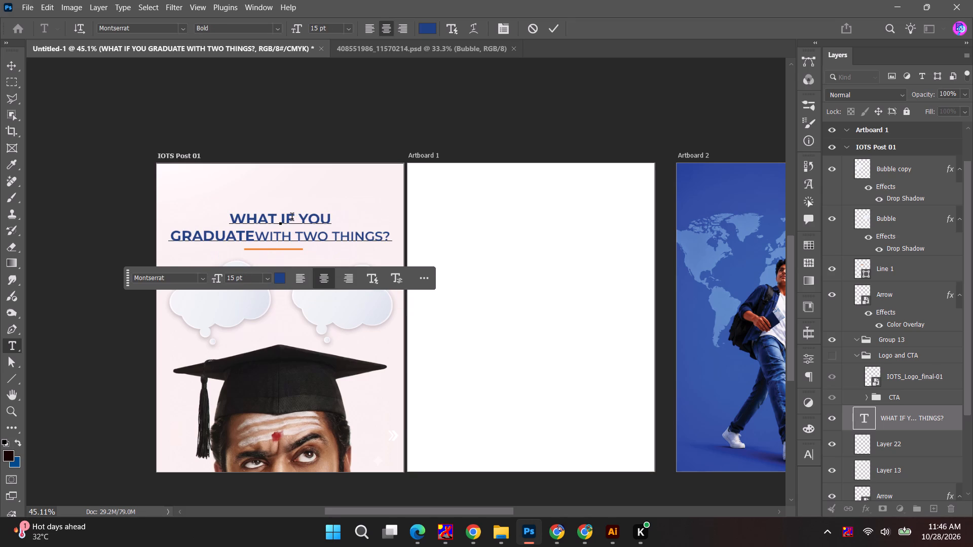
Set the headline's GRADUATE WITH TWO THINGS? line to Montserrat ExtraBold.
left_click_drag(172, 237, 434, 241)
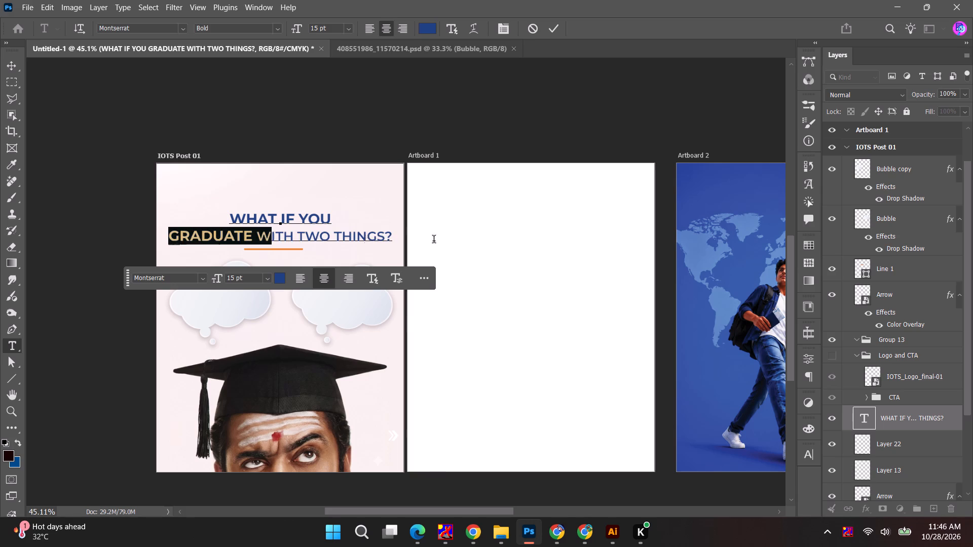
left_click_drag(434, 241, 455, 241)
left_click(809, 463)
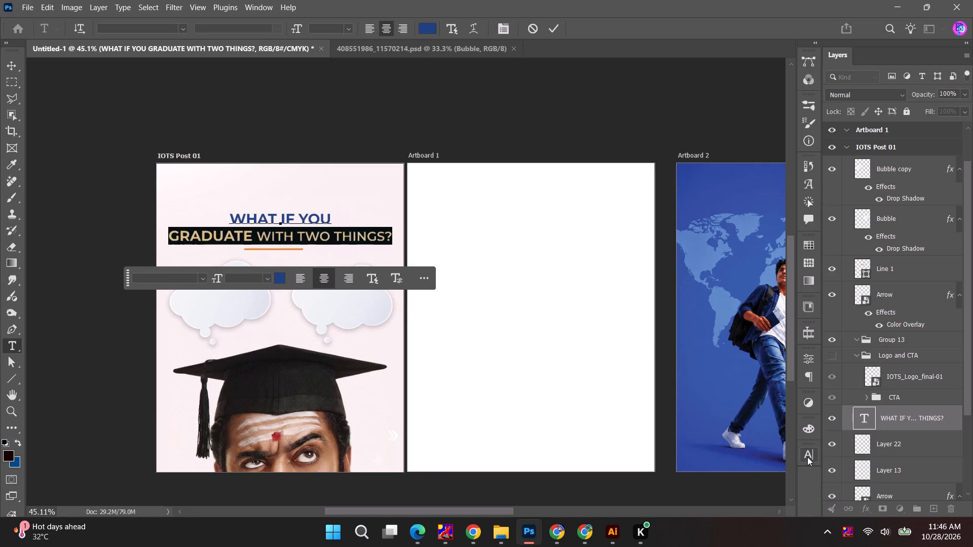
left_click(807, 457)
left_click(789, 402)
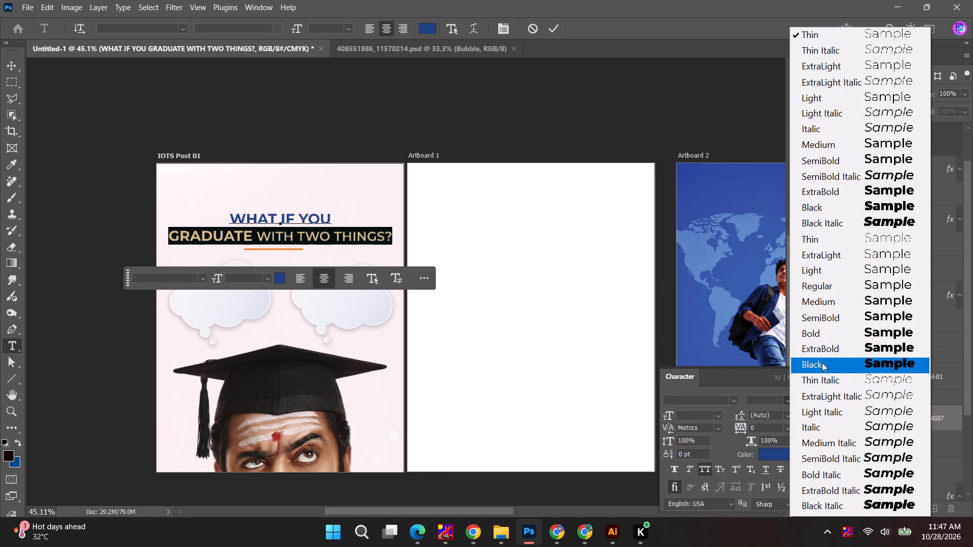
left_click(822, 339)
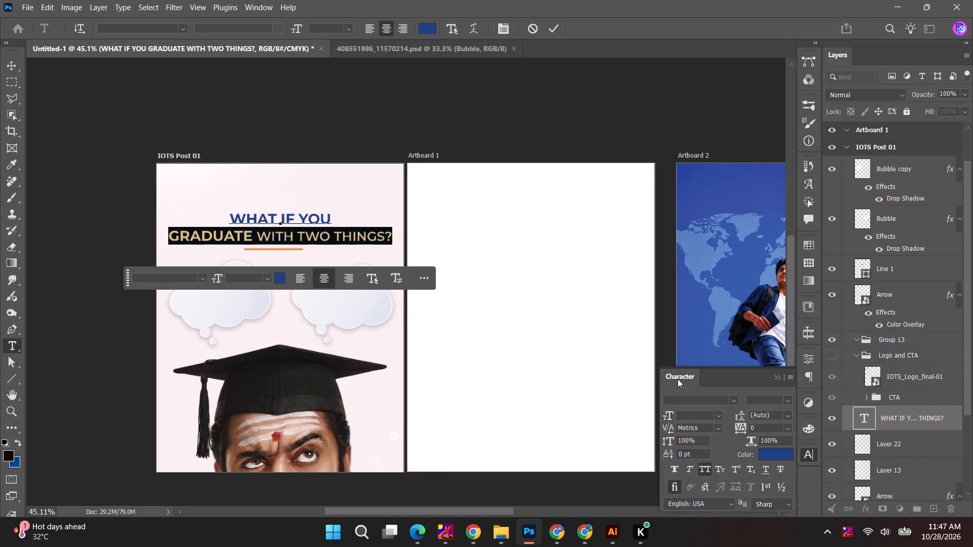
left_click(303, 245)
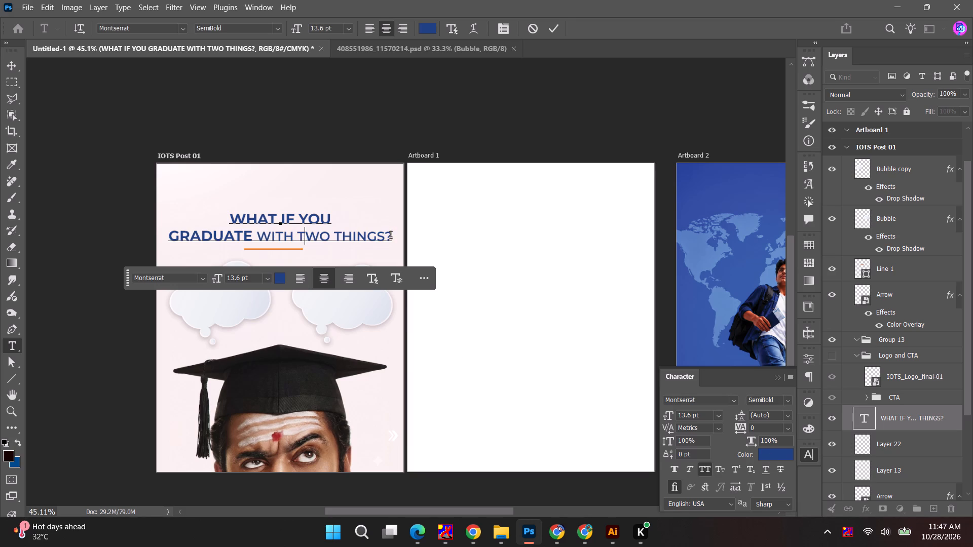
left_click_drag(392, 237, 151, 237)
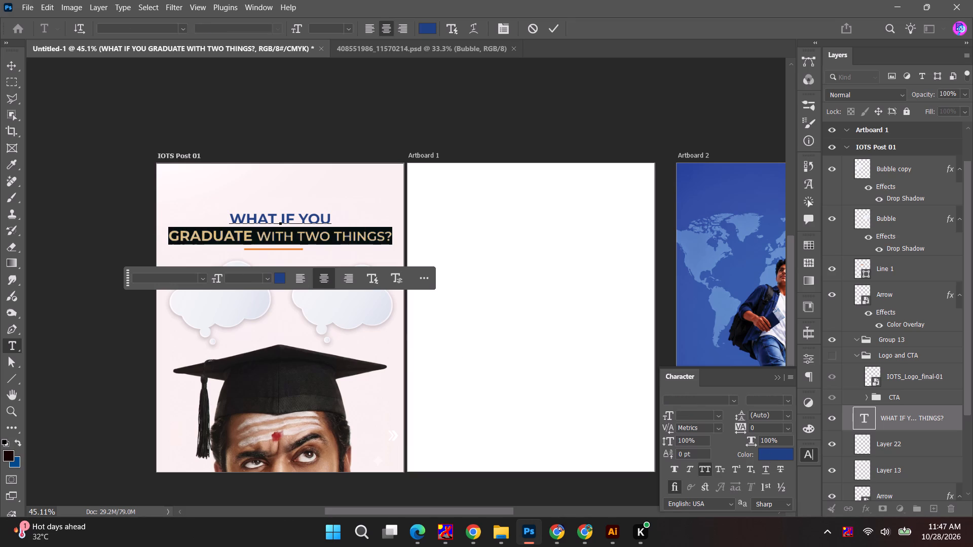
left_click(732, 400)
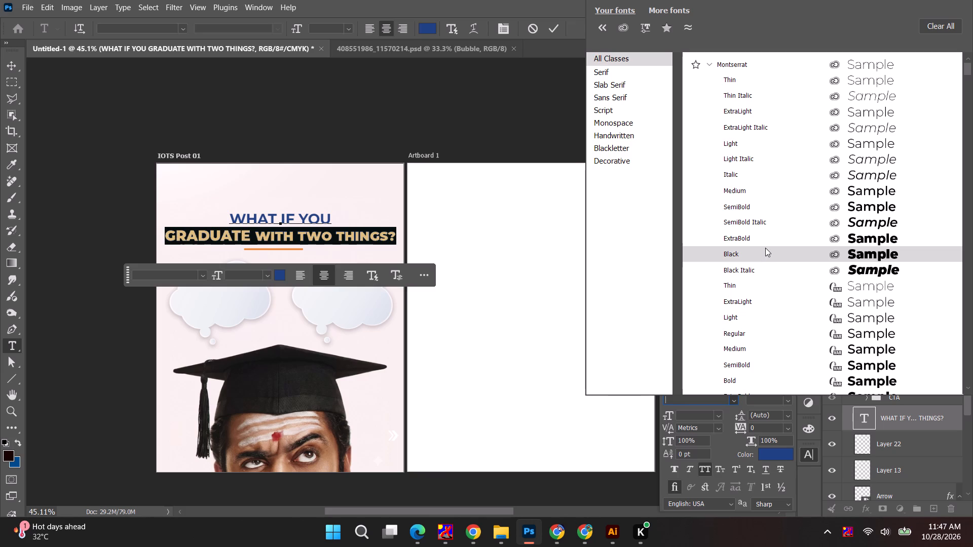
left_click(766, 235)
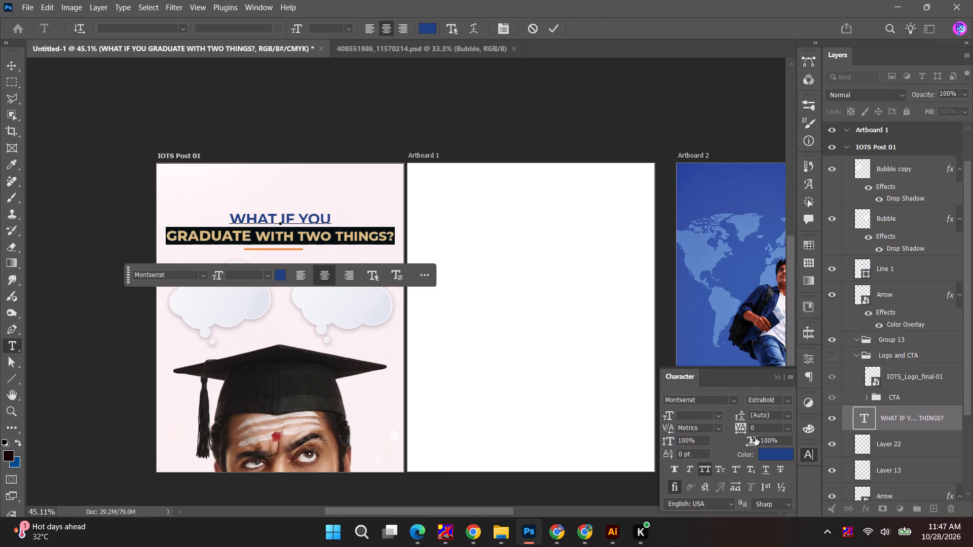
Give the GRADUATE WITH TWO THINGS? line one uniform font size that fits within the artboard's width.
left_click(720, 414)
left_click(709, 333)
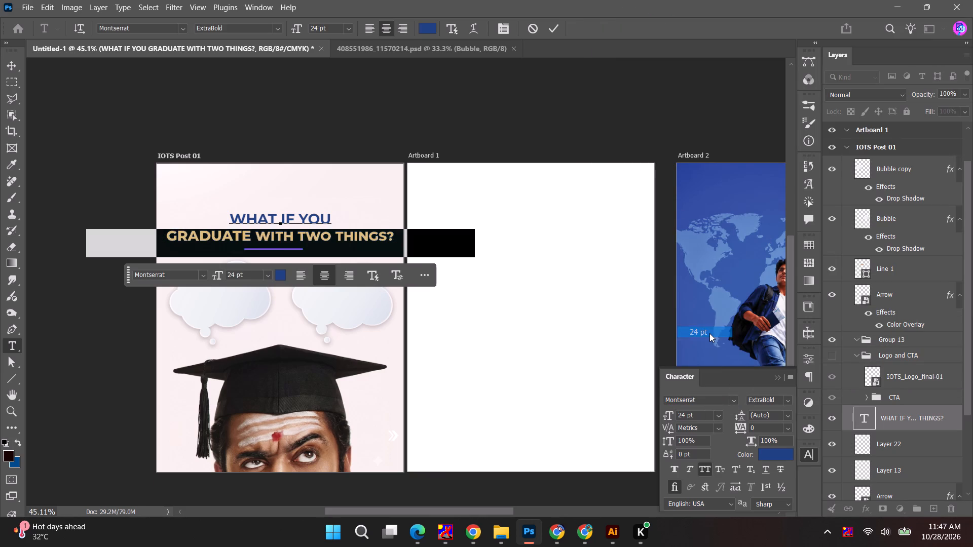
left_click_drag(670, 415, 661, 411)
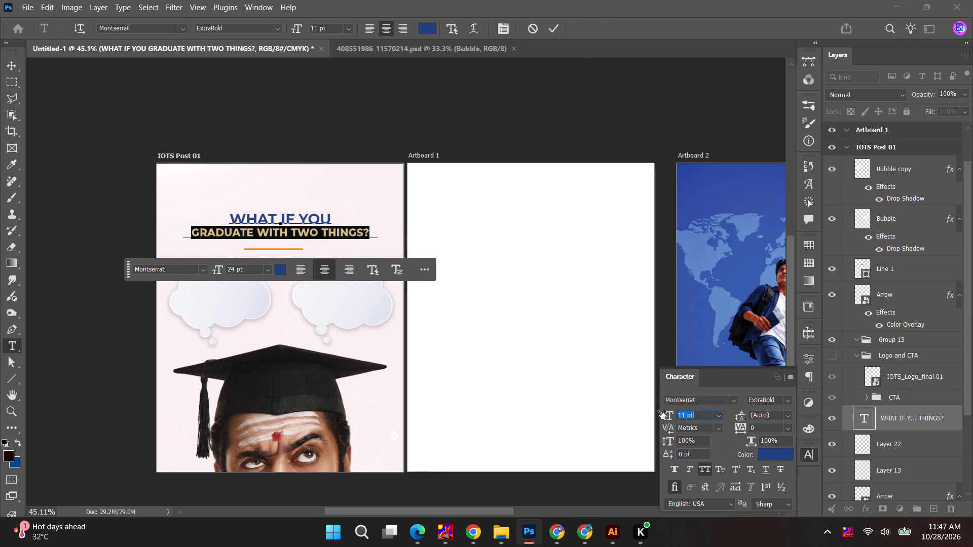
left_click_drag(661, 411, 663, 412)
Set the headline's WHAT IF YOU line to Montserrat Medium and open its font size for editing.
left_click_drag(235, 219, 335, 218)
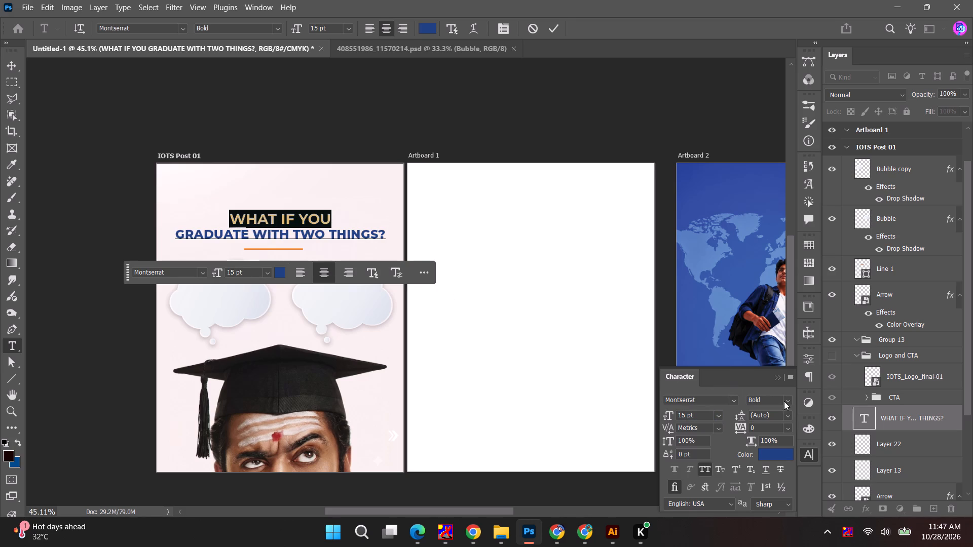
left_click(794, 400)
left_click(786, 399)
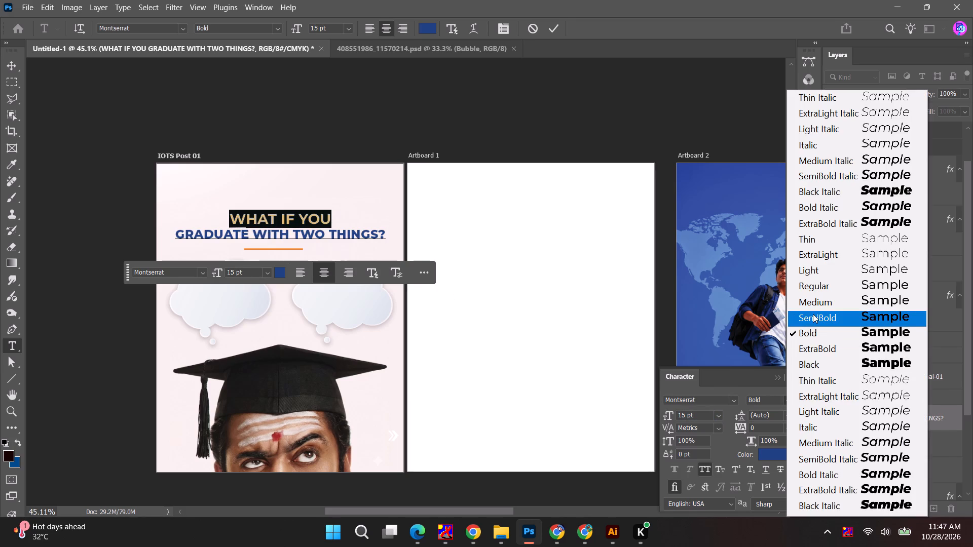
left_click(815, 304)
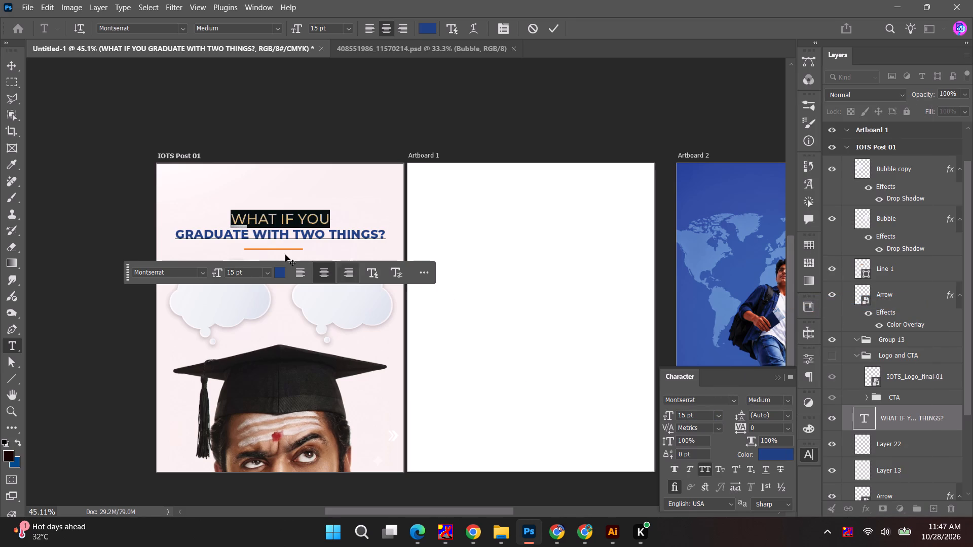
left_click(700, 414)
scroll(700, 414, "down", 4)
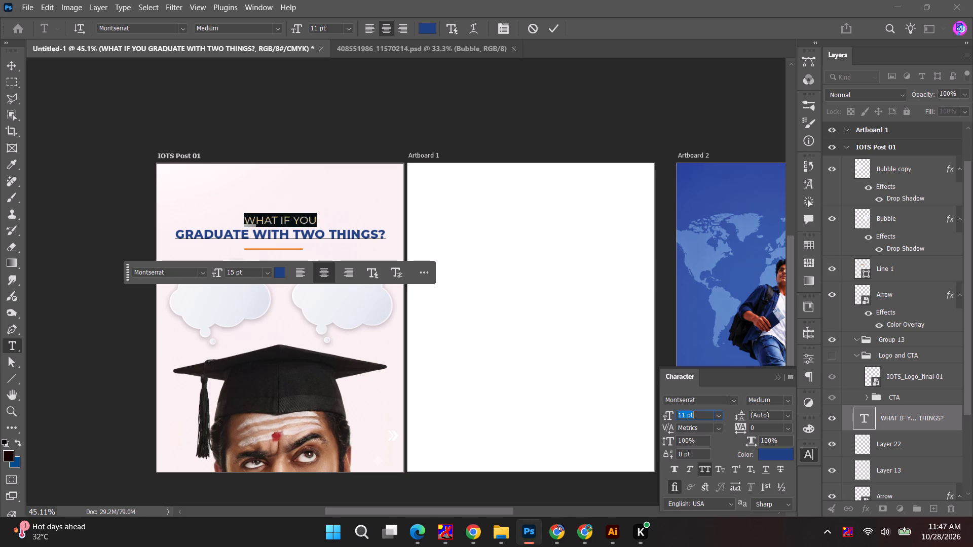
Increase the font size of the headline's WHAT IF YOU line to 12 pt.
scroll(700, 414, "up", 1)
left_click(291, 234)
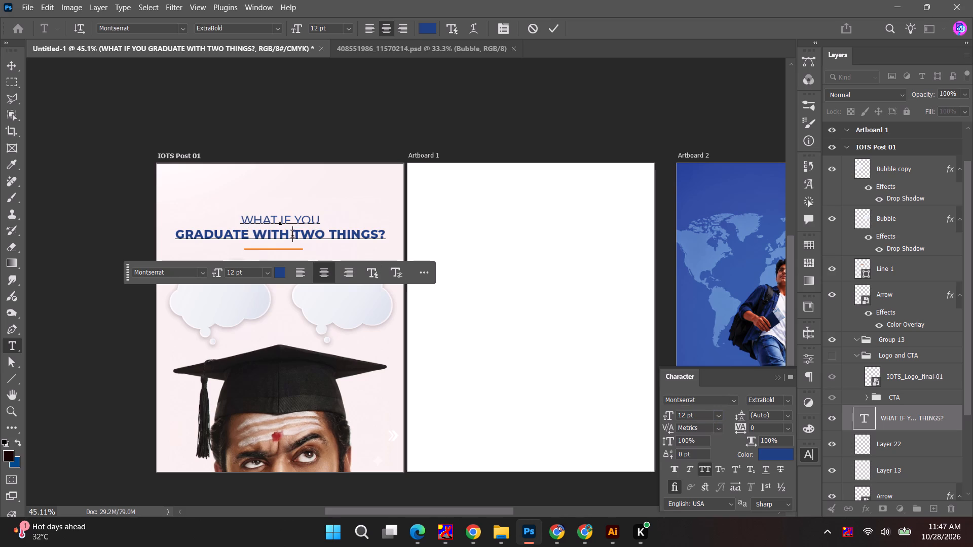
Break the headline's bold line after WITH so TWO THINGS? sits on its own third line, and finish the text edit.
left_click_drag(172, 233, 423, 235)
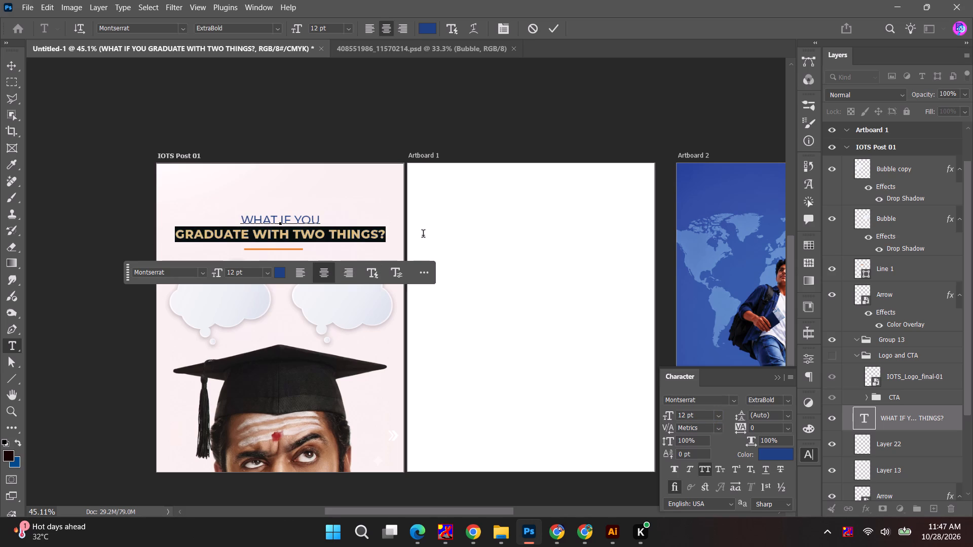
left_click_drag(423, 235, 432, 235)
left_click(294, 238)
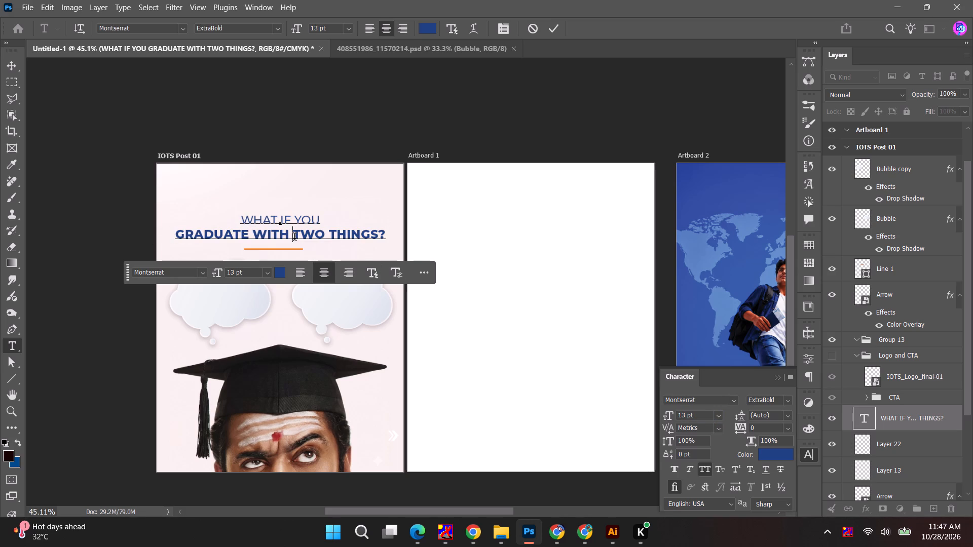
key("BackSpace")
key("Return")
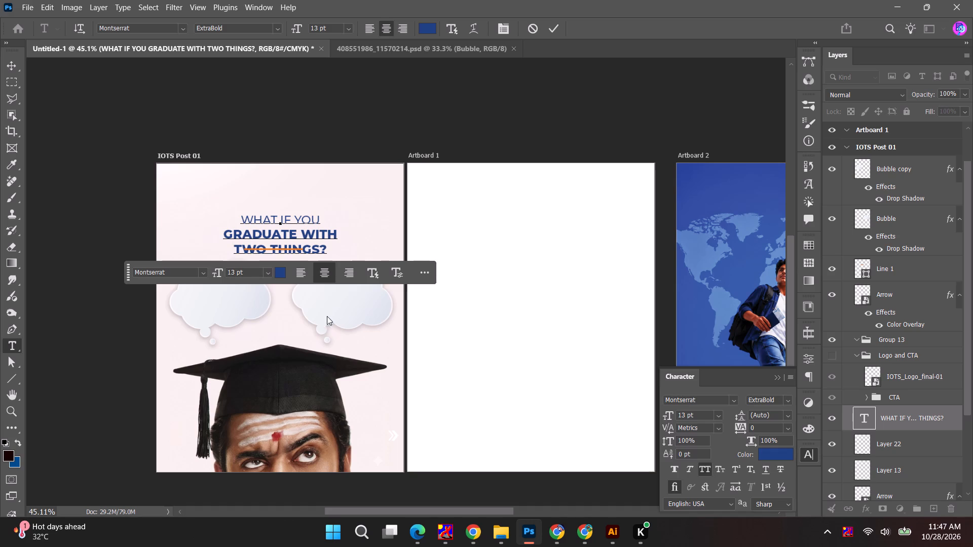
key("Escape")
Move the three-line headline up clear of the orange underline and centre it horizontally on the IOTS Post 01 artboard.
left_click_drag(283, 234, 279, 225)
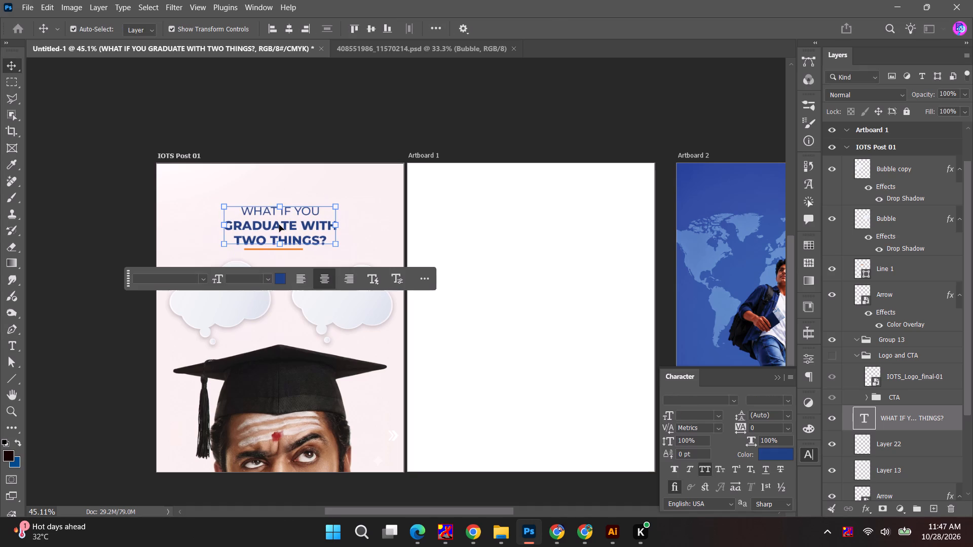
left_click(292, 29)
left_click(312, 137)
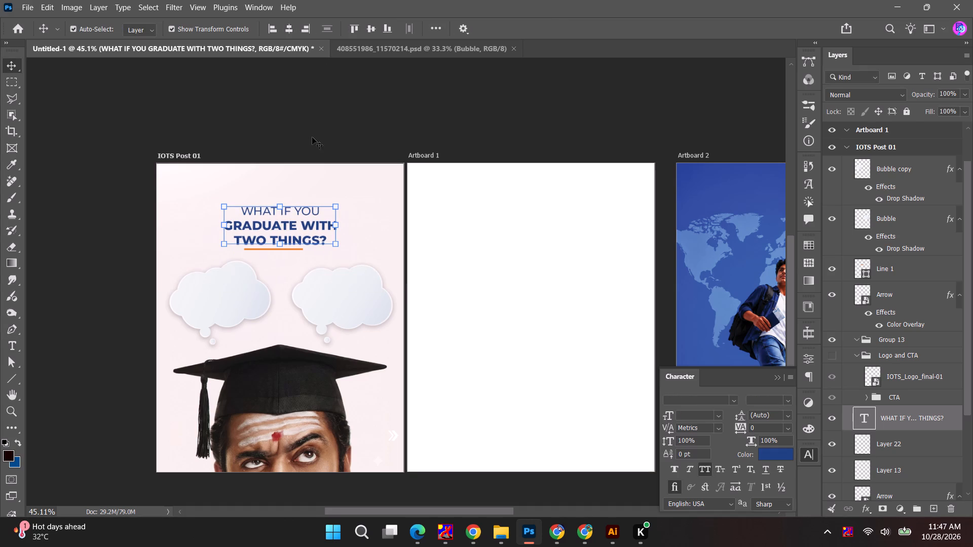
Centre the orange underline (Line 1) horizontally beneath the headline.
scroll(281, 252, "up", 6, "alt")
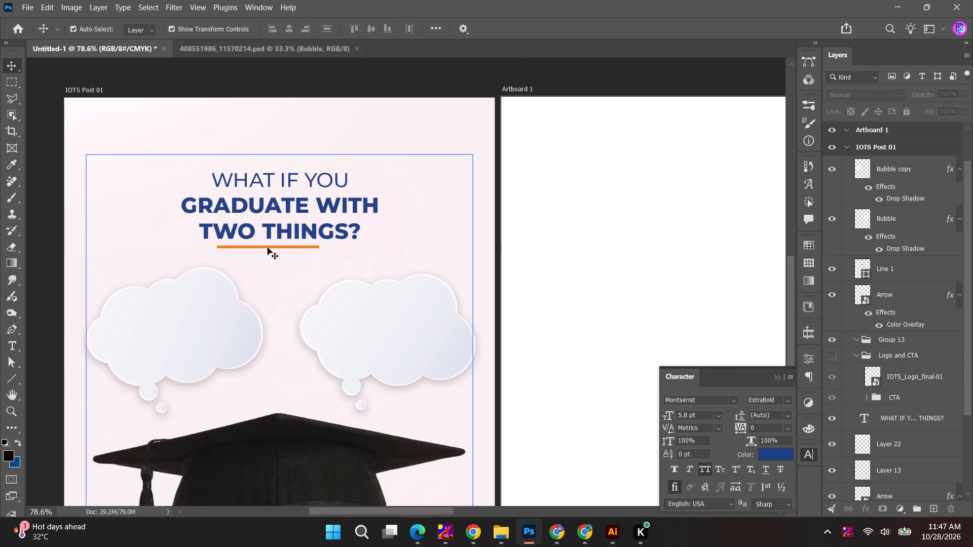
left_click(268, 248)
left_click(284, 27)
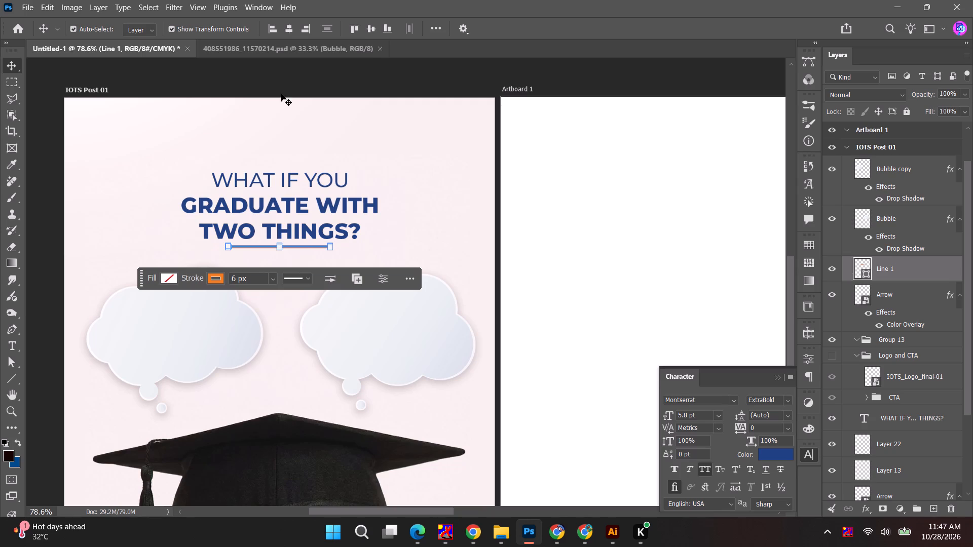
key("alt+Tab")
left_click(586, 224, "alt")
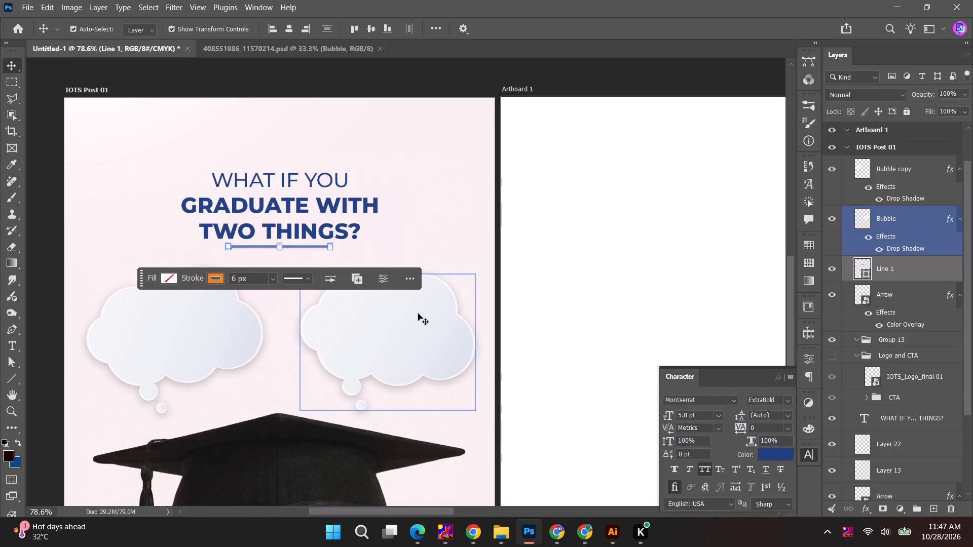
left_click(328, 188)
left_click_drag(310, 201, 310, 194)
scroll(310, 220, "down", 3, "alt")
left_click(342, 95)
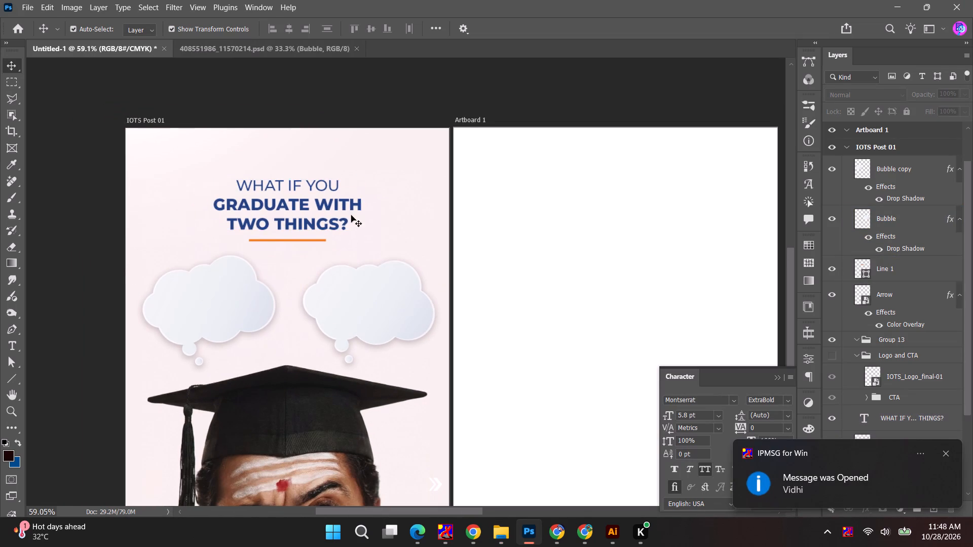
Move the thought bubble on the artboard's right side slightly lower, towards the graduation cap.
left_click_drag(359, 292, 355, 316)
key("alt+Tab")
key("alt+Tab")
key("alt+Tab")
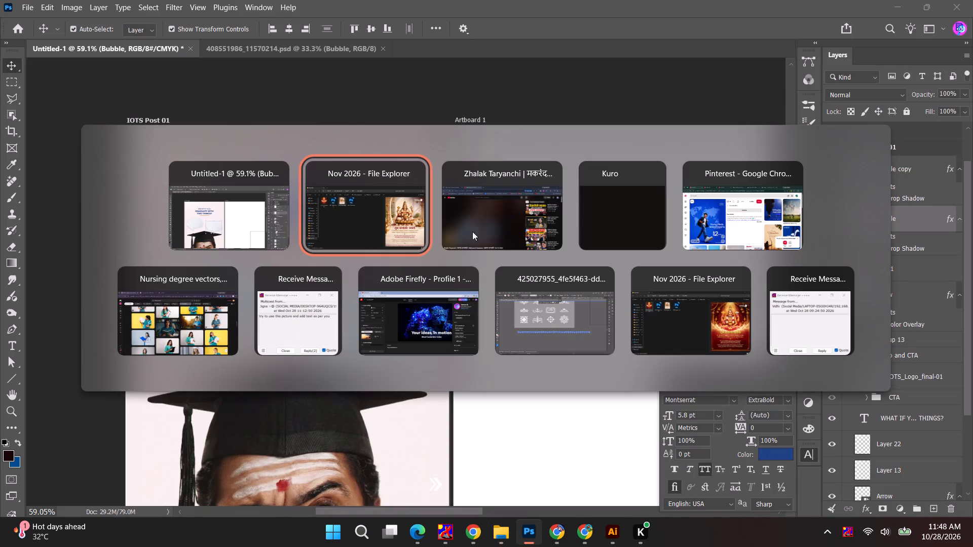
Switch to the Pinterest page in Chrome, look over the related education post designs, and return to Photoshop.
left_click(752, 220, "alt")
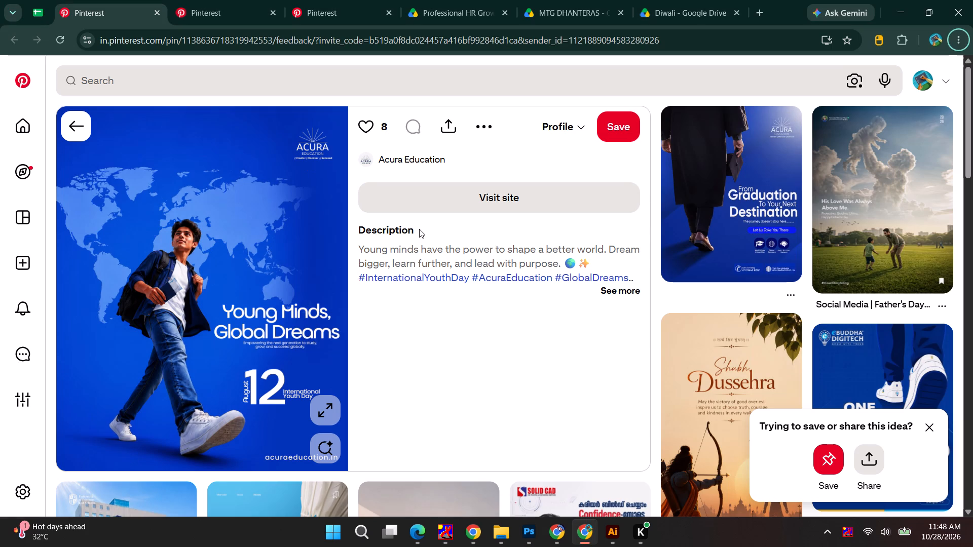
scroll(595, 343, "down", 5)
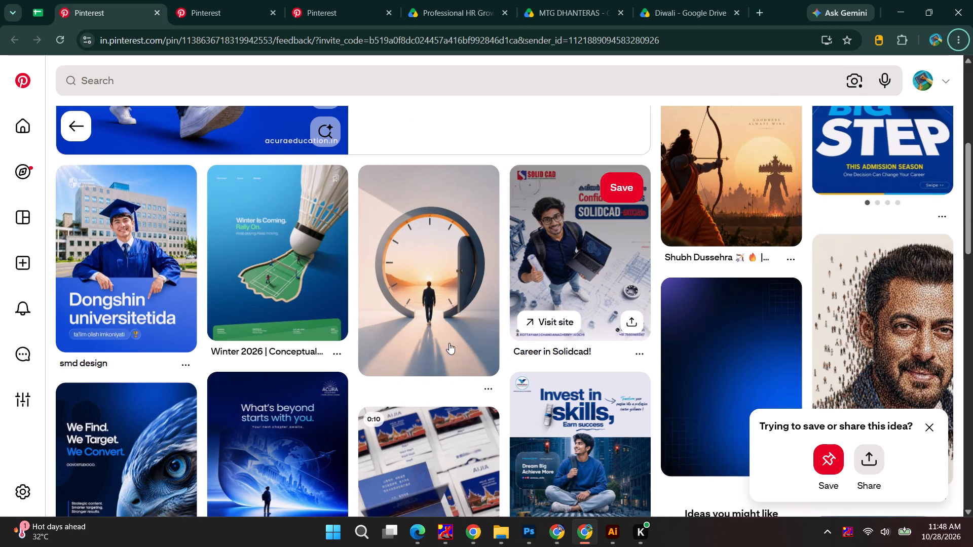
key("alt+Tab")
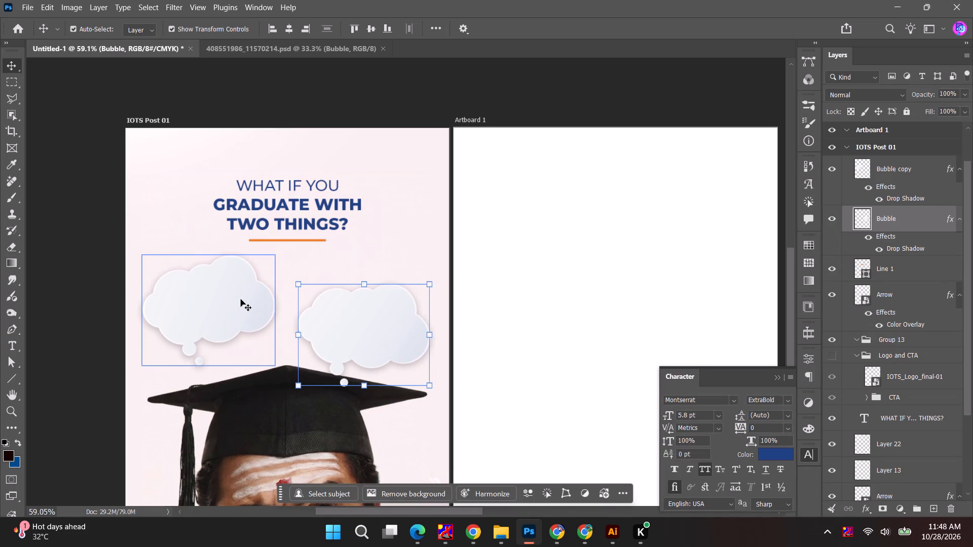
Move the two thought bubbles closer together above the graduation cap, keeping one slightly higher than the other.
left_click(222, 304)
left_click(222, 306)
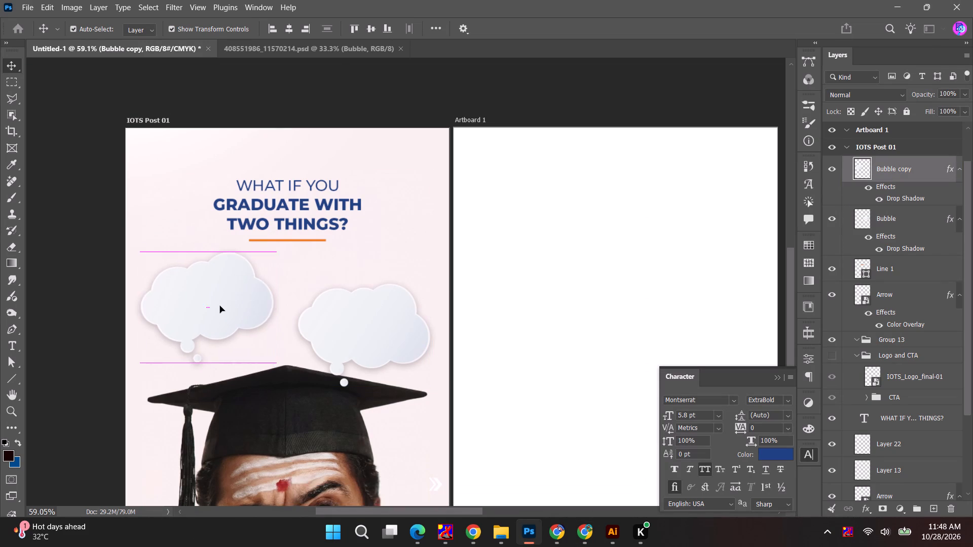
left_click_drag(388, 348, 391, 353)
left_click_drag(235, 326, 240, 328)
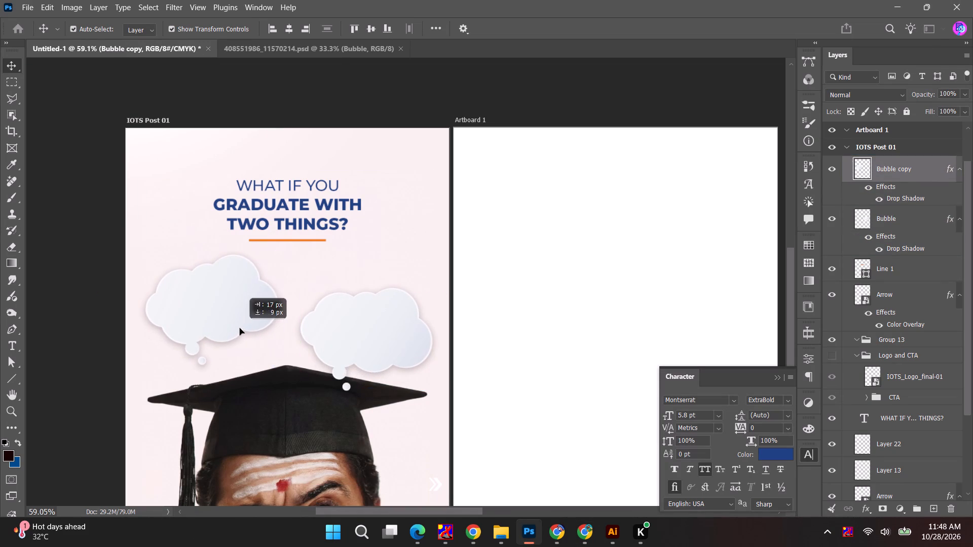
left_click_drag(240, 328, 292, 338)
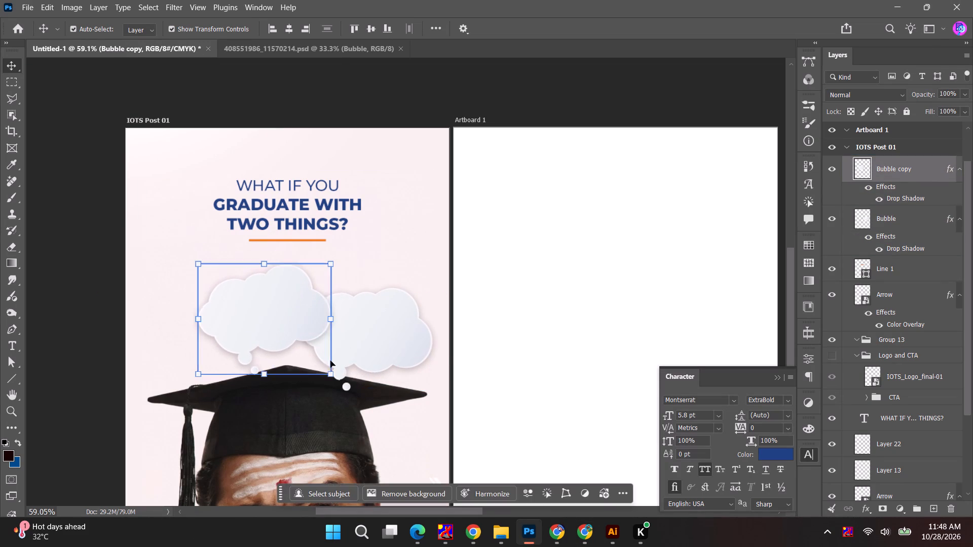
left_click_drag(293, 314, 264, 314)
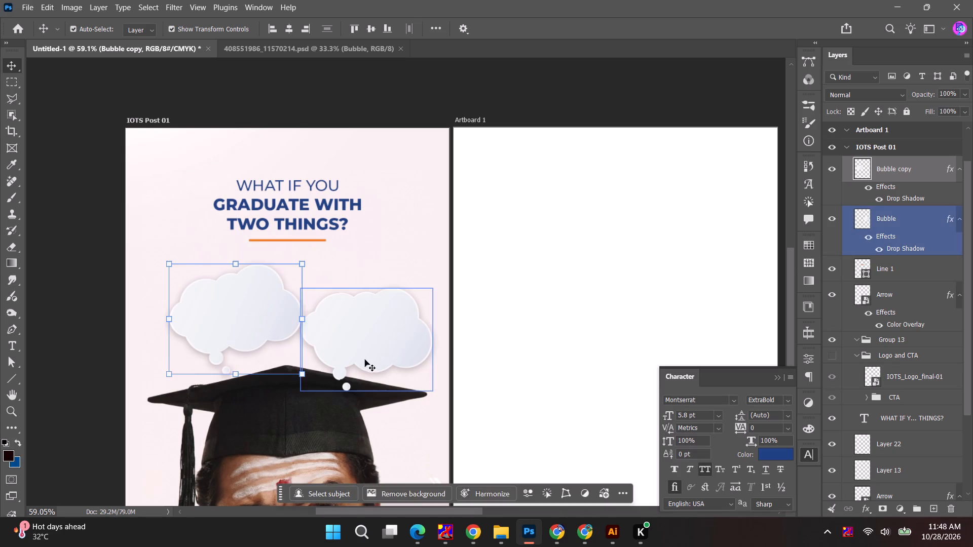
left_click_drag(368, 350, 354, 350)
left_click(243, 322, "shift")
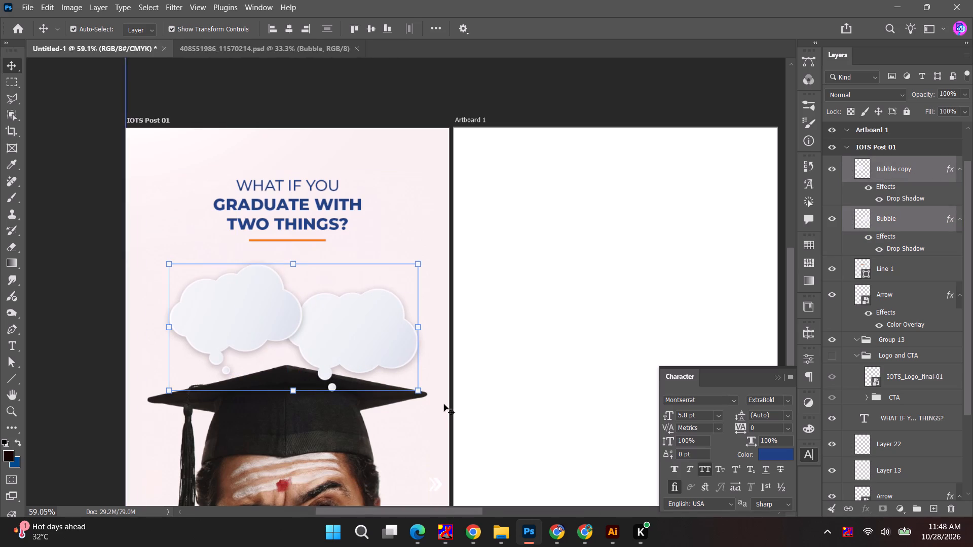
Scale both thought bubbles together to about 118.6% and shift them slightly lower above the graduation cap.
left_click_drag(417, 393, 440, 406, "alt+shift")
left_click_drag(365, 357, 365, 368)
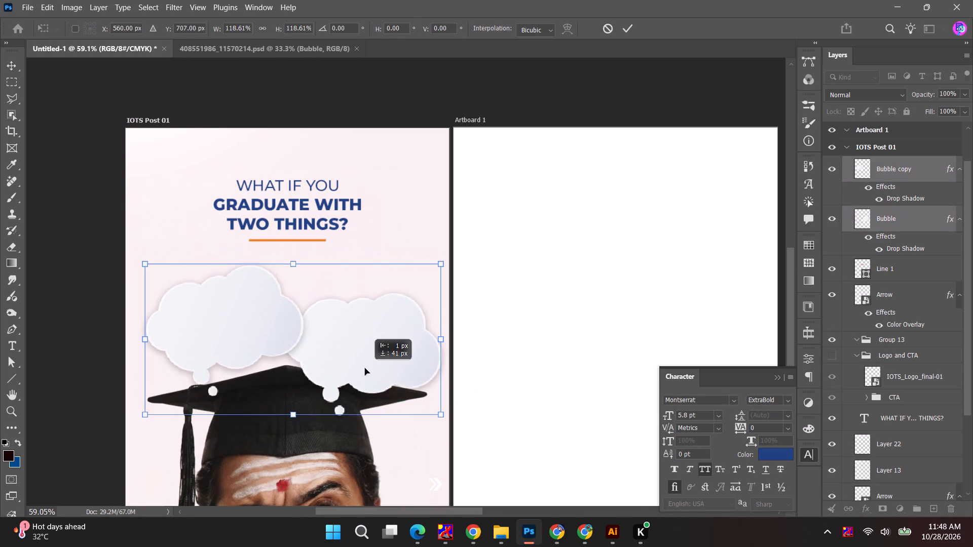
left_click_drag(365, 368, 365, 364)
left_click(50, 308)
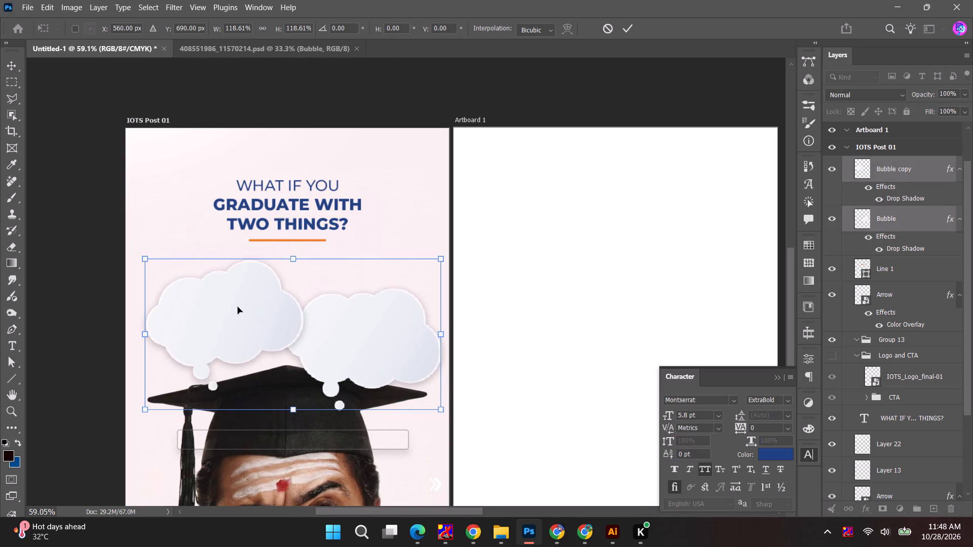
left_click(625, 21)
Reposition the enlarged bubbles individually, raising the right one and lowering the left one until they sit roughly level.
left_click(508, 156)
left_click(311, 379)
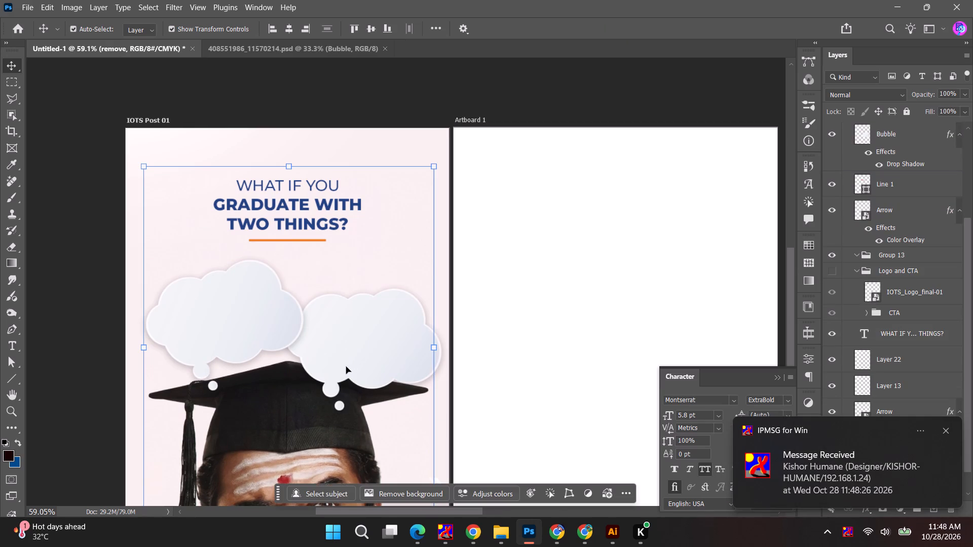
key("ctrl+z")
left_click_drag(371, 362, 372, 348)
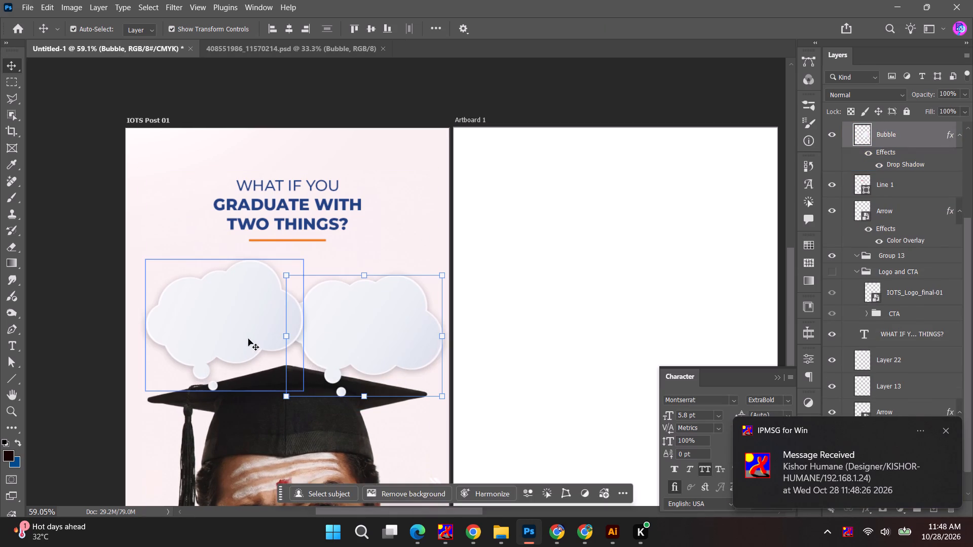
left_click(230, 338)
left_click_drag(216, 334, 208, 352)
left_click(879, 458)
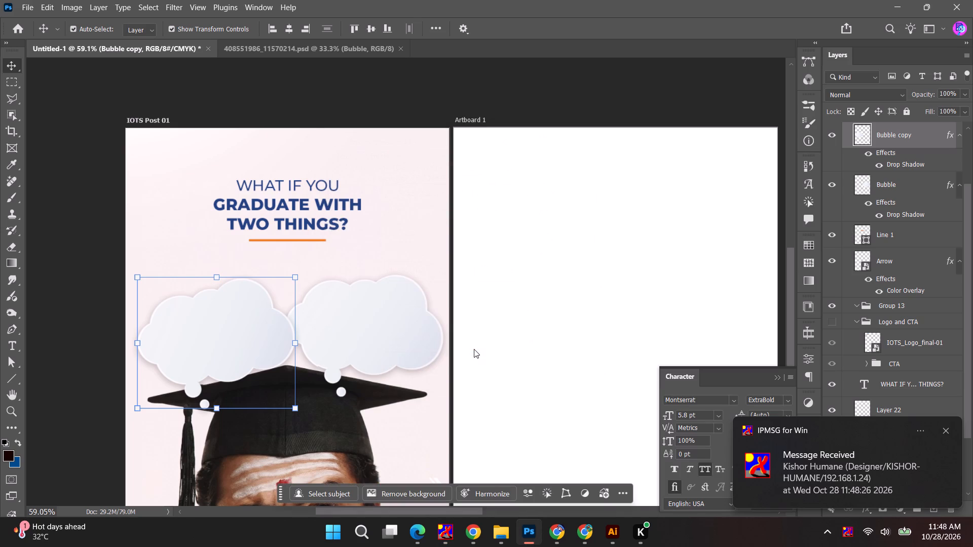
Back in Photoshop, stagger the bubbles with the left one lower over the cap's edge, slightly overlapping the higher right one.
left_click_drag(241, 349, 240, 338)
left_click_drag(232, 326, 240, 347)
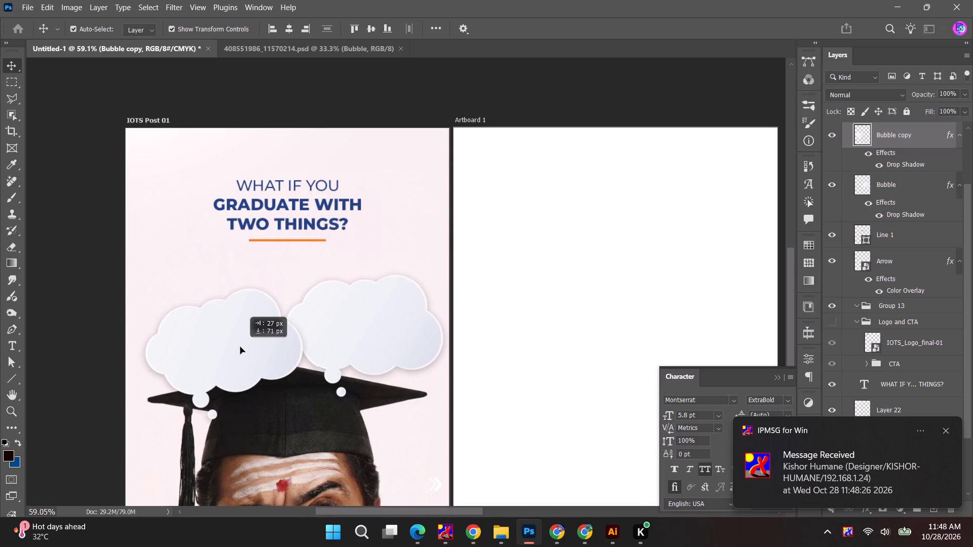
left_click_drag(240, 347, 240, 358)
left_click_drag(360, 314, 354, 302)
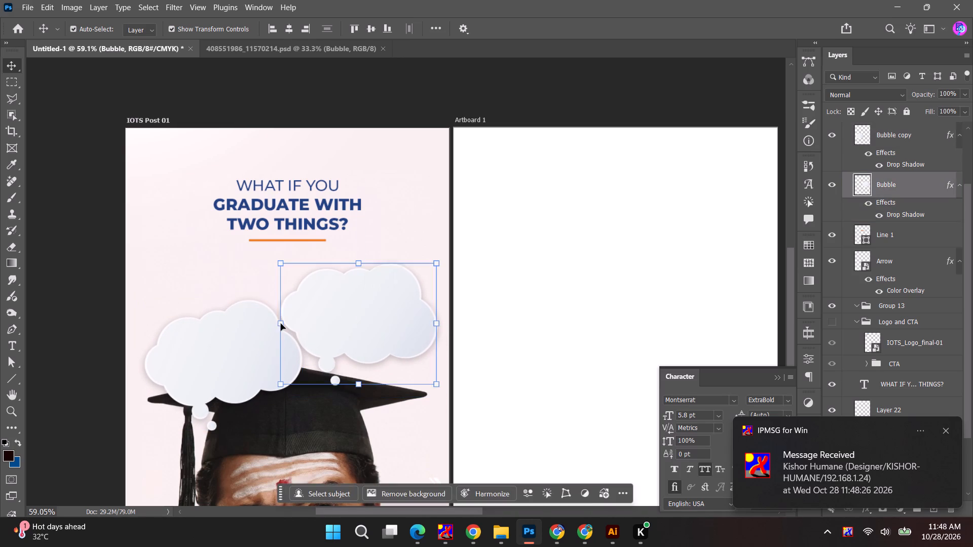
left_click(185, 350)
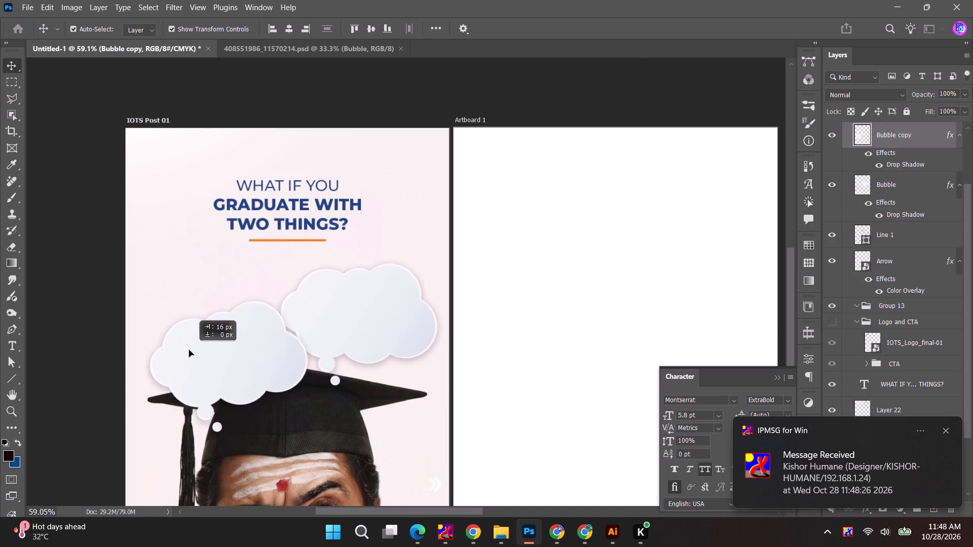
left_click(357, 317)
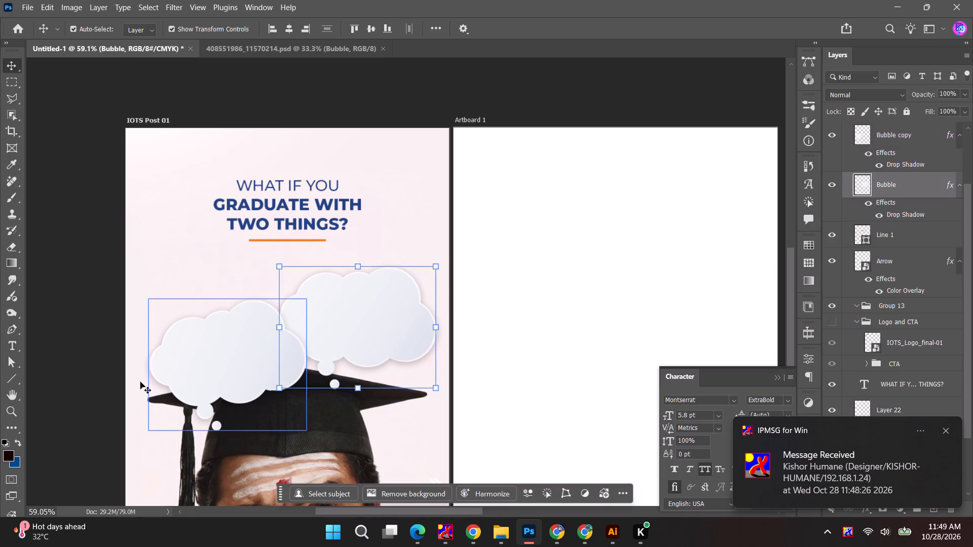
left_click(195, 368)
left_click(178, 261)
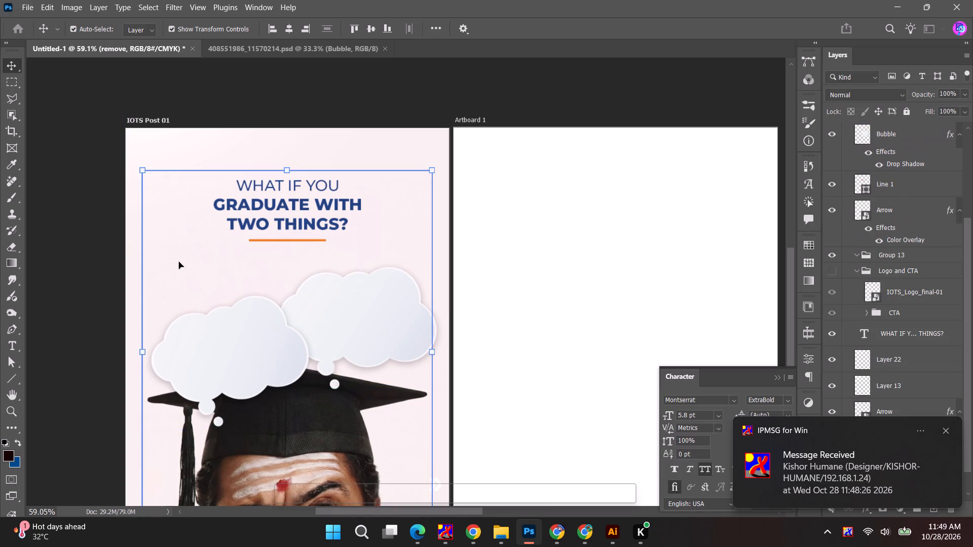
Clear the received-message notification covering the lower part of the layer stack.
scroll(844, 292, "down", 5)
left_click(846, 457)
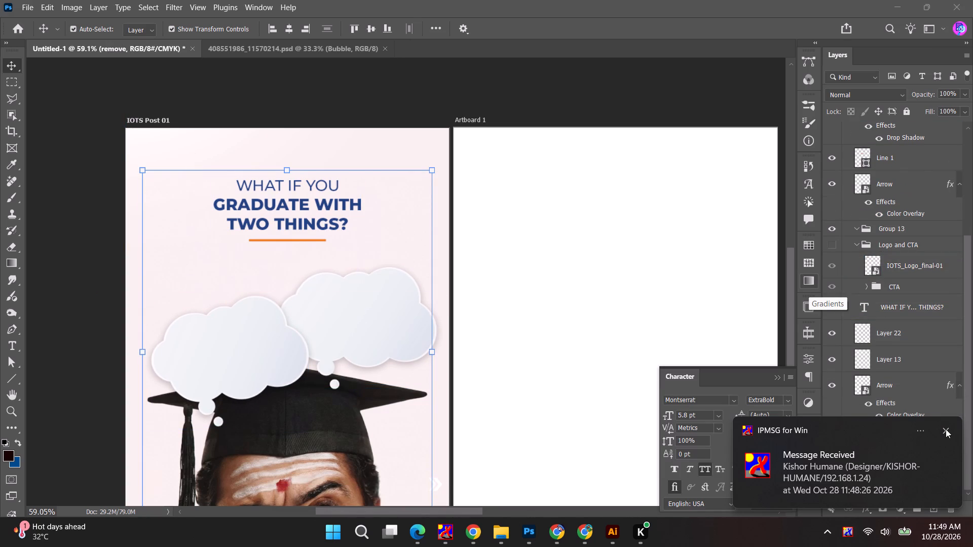
Dismiss the incoming message notification and clear the layer selection on the canvas.
left_click(947, 427)
left_click(277, 109)
Move the headline text layer and the Line 1 layer together above Bubble copy at the top of IOTS Post 01.
scroll(288, 171, "down", 4, "alt")
left_click(290, 197)
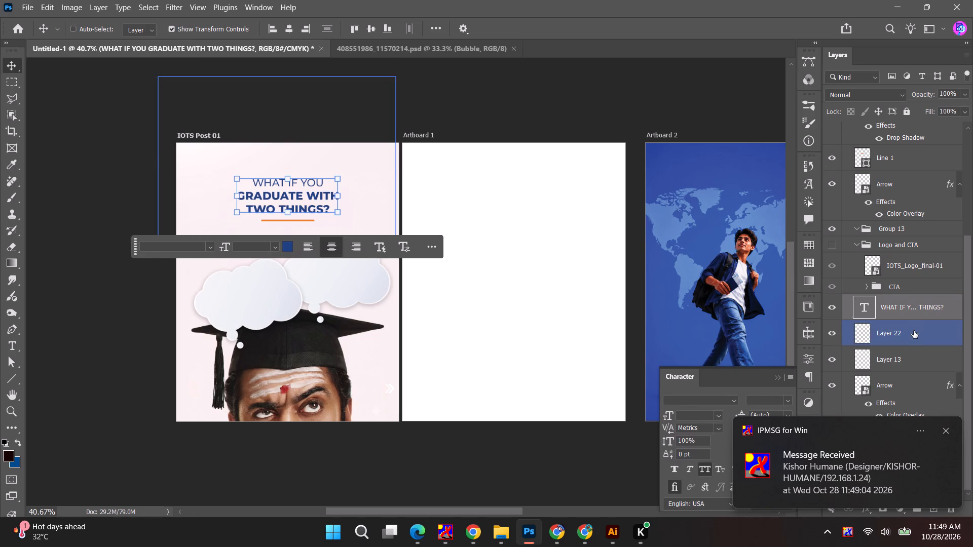
left_click(914, 331, "ctrl")
left_click(914, 331, "ctrl")
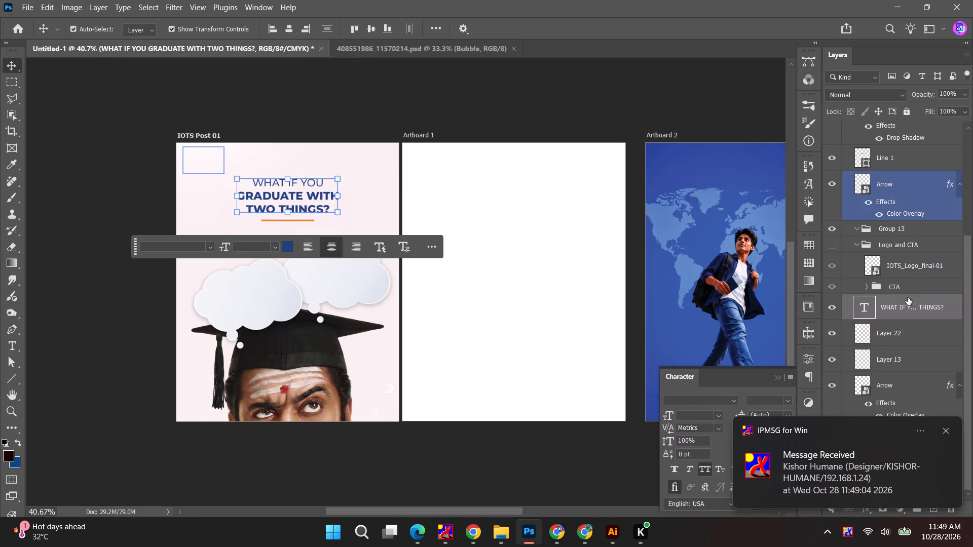
left_click(901, 157, "ctrl")
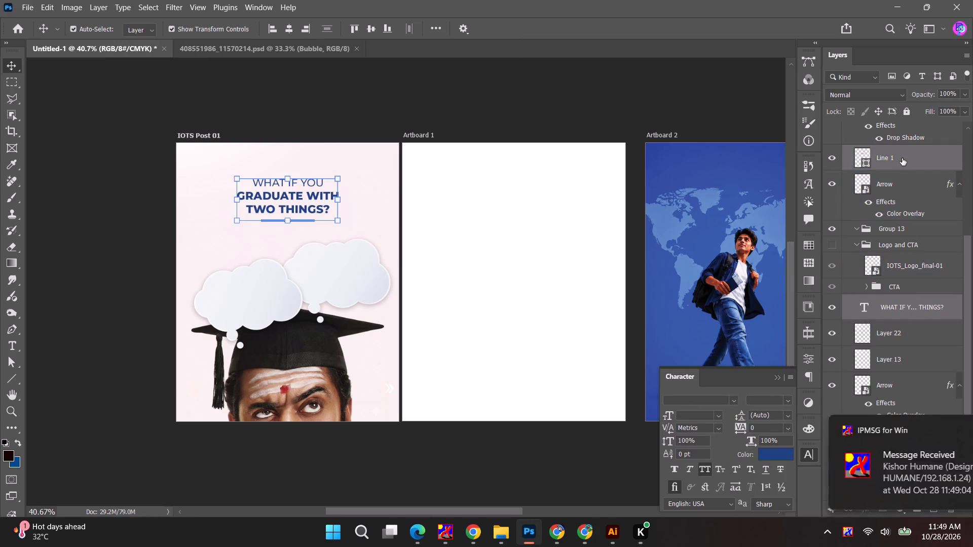
scroll(902, 158, "up", 4)
scroll(906, 240, "up", 7)
left_click_drag(913, 318, 908, 230)
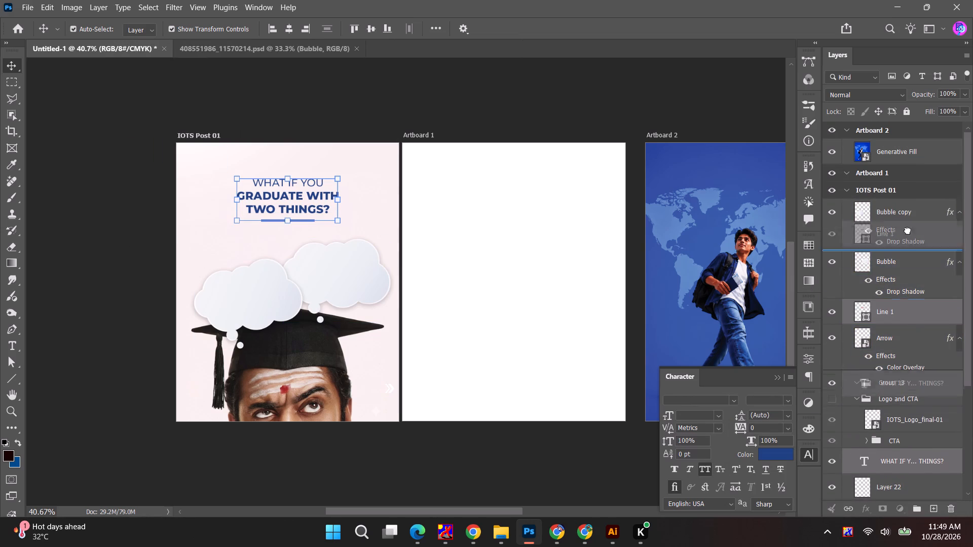
left_click_drag(908, 230, 908, 204)
Nudge the headline and its orange underline slightly downward together.
key("shift+Down")
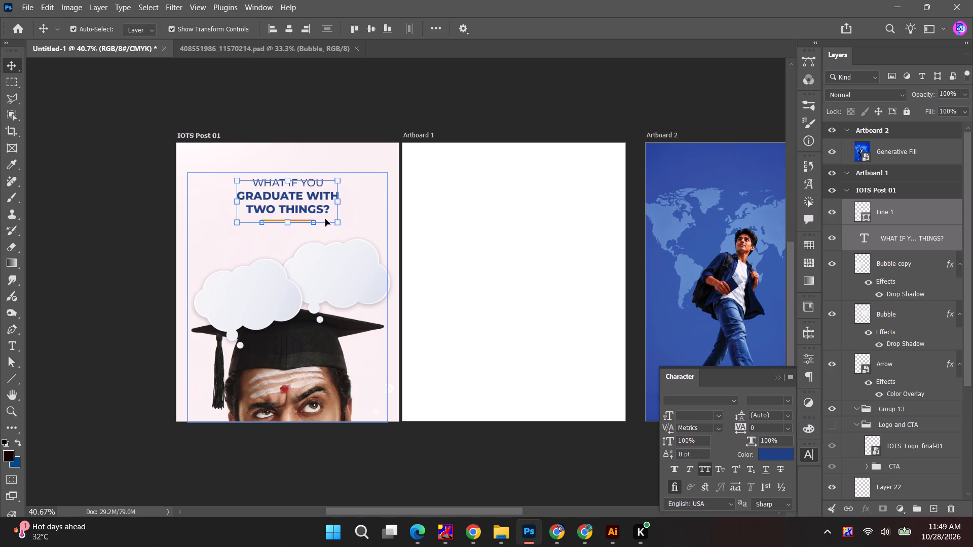
Nudge the headline and its orange underline further down together, then clear the layer selection.
key("shift+Down")
key("shift+Down")
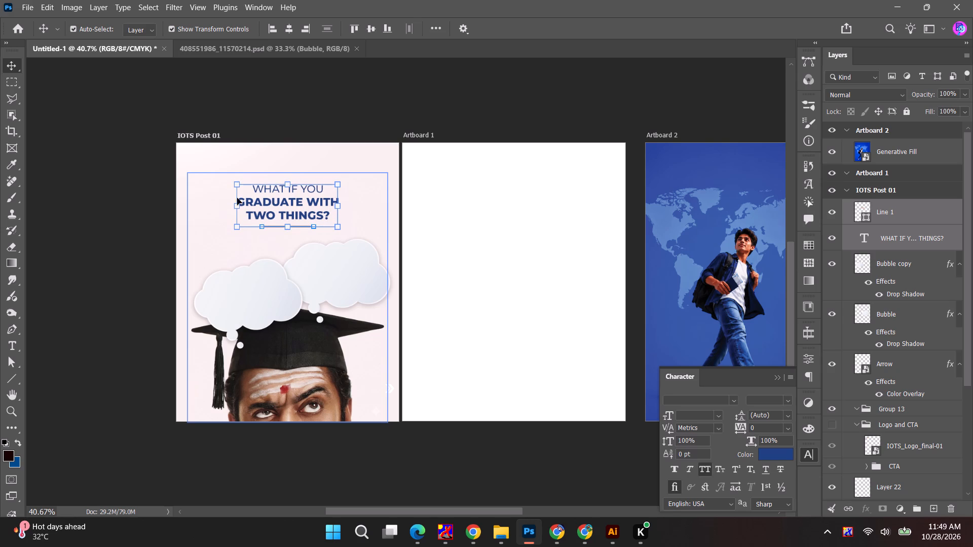
left_click(310, 87)
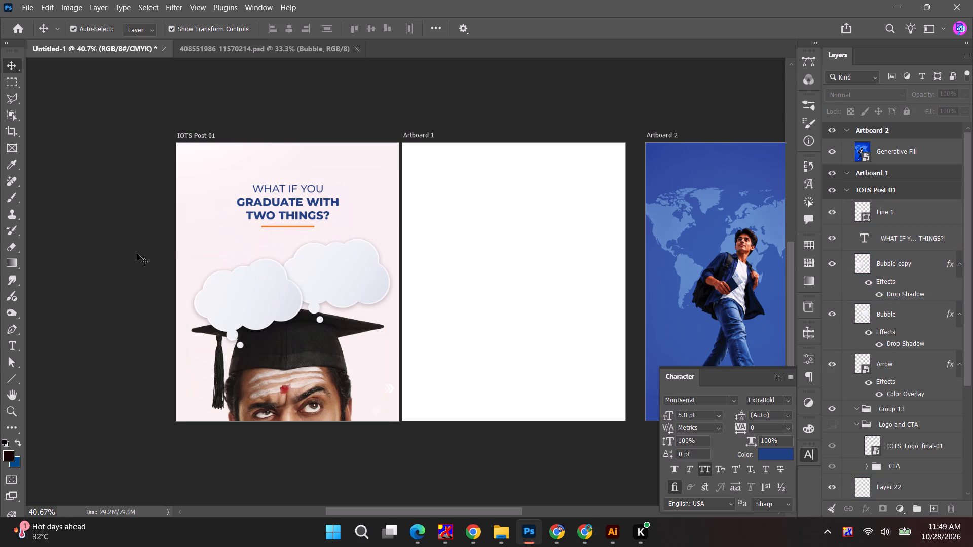
left_click(99, 230)
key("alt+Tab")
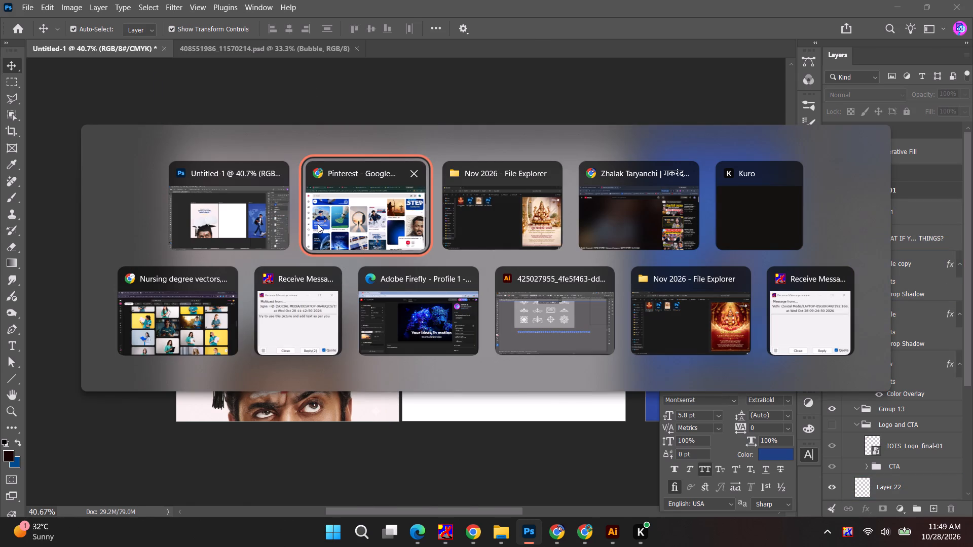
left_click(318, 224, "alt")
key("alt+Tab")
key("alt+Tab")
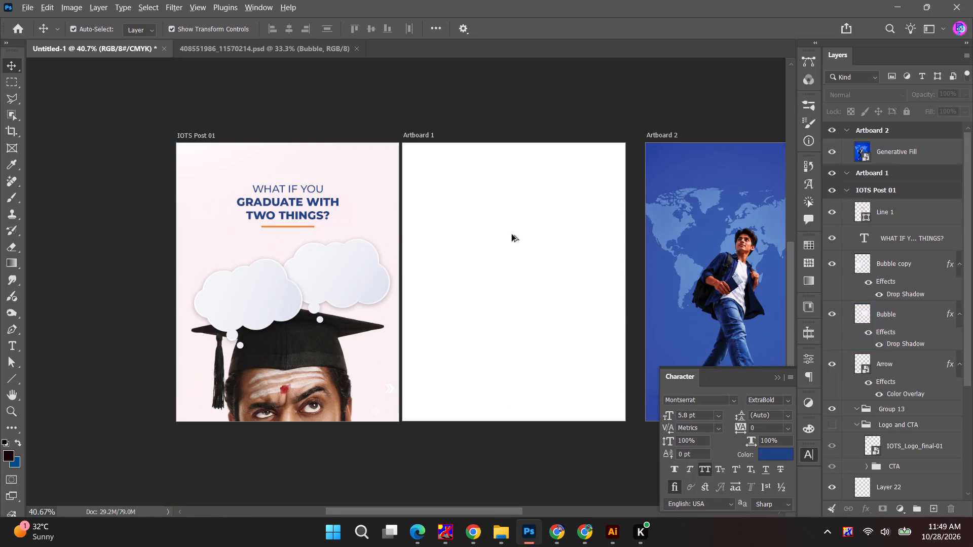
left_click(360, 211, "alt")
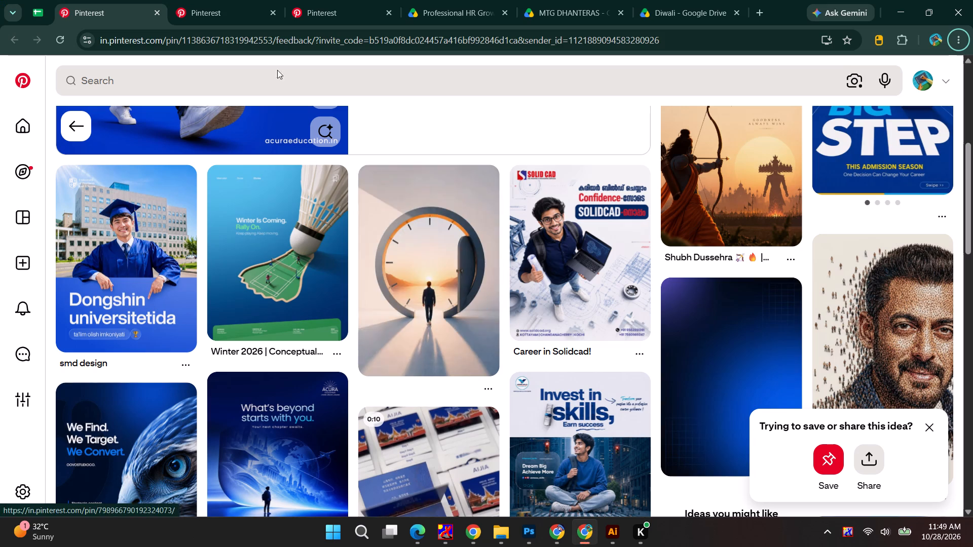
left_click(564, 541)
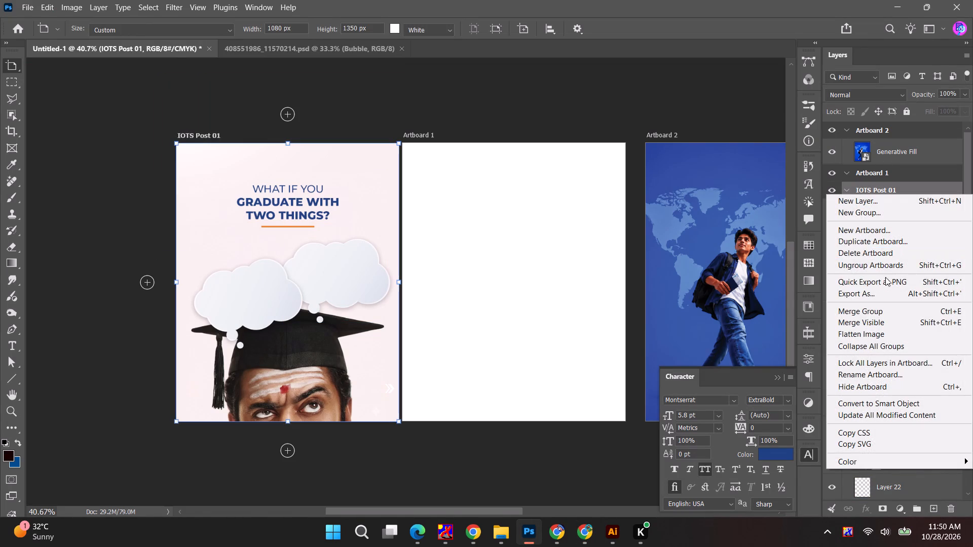
left_click(884, 280)
scroll(120, 157, "up", 8)
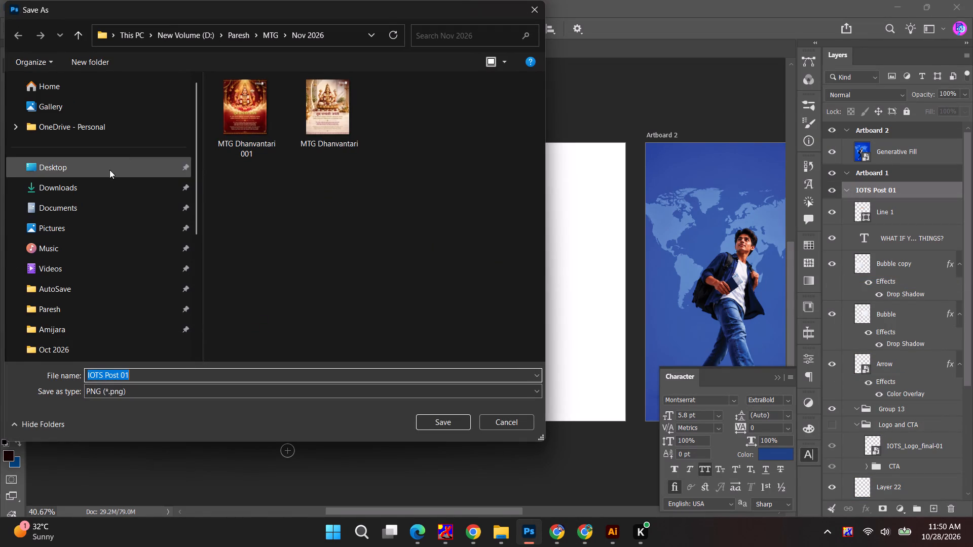
left_click(98, 194)
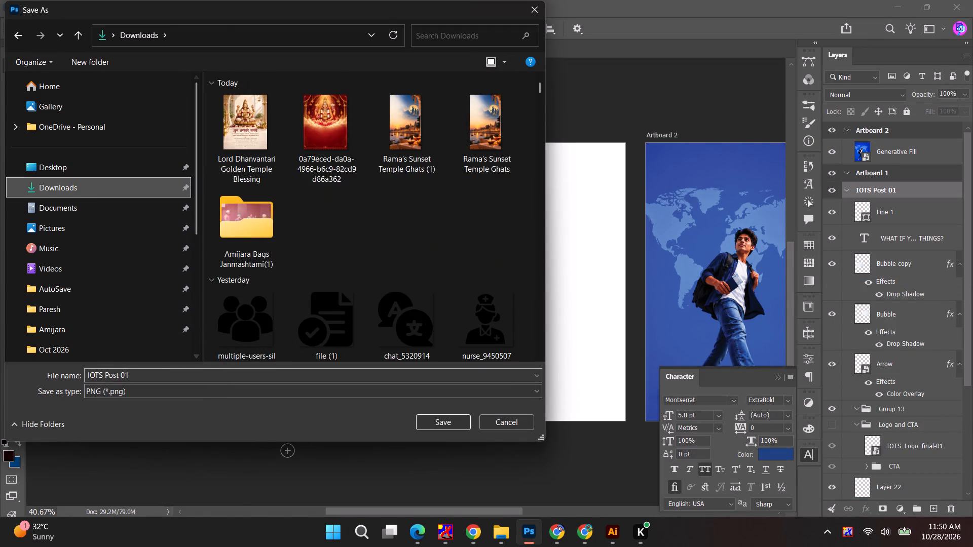
left_click(122, 375)
left_click(121, 375)
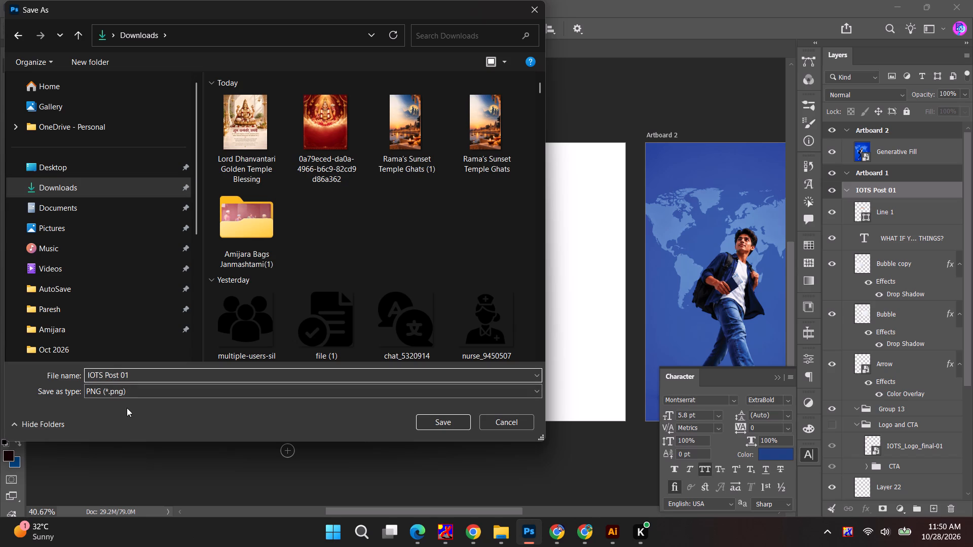
key("0")
left_click(421, 419)
Copy the "What service do you want?" paper-fold pin image from Pinterest in Chrome and paste it onto Photoshop's Artboard 1.
key("alt+Tab")
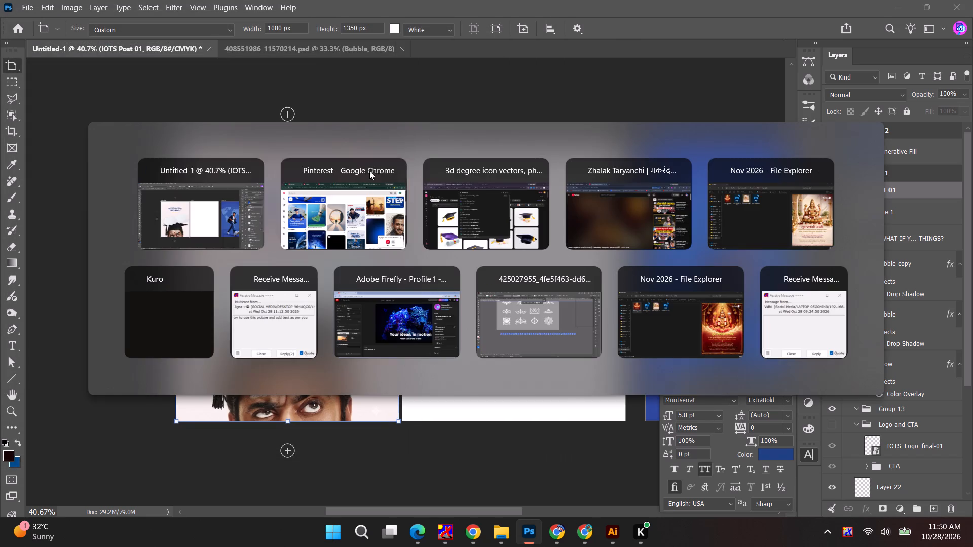
left_click(363, 225, "alt")
left_click(172, 0)
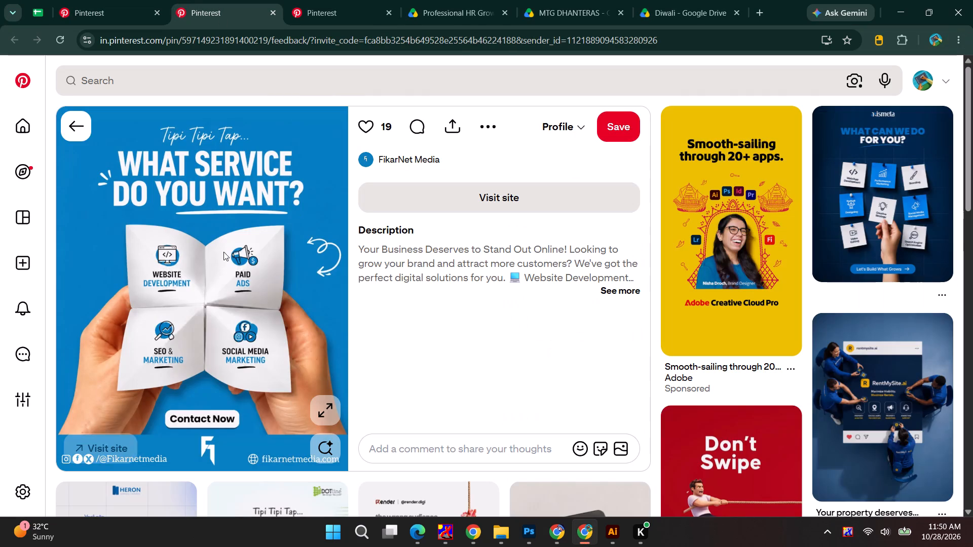
right_click(218, 253)
left_click(251, 305)
key("alt+Tab")
left_click(482, 265)
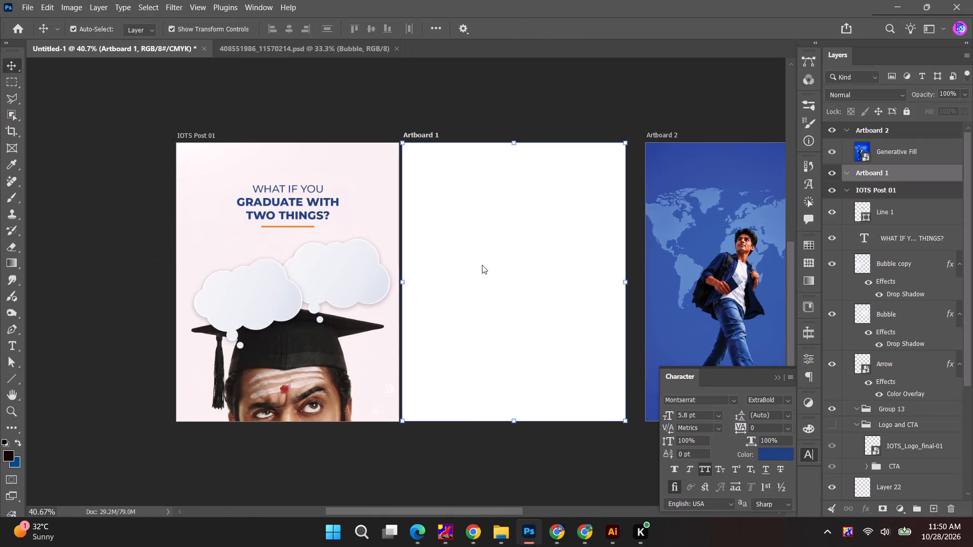
key("ctrl+v")
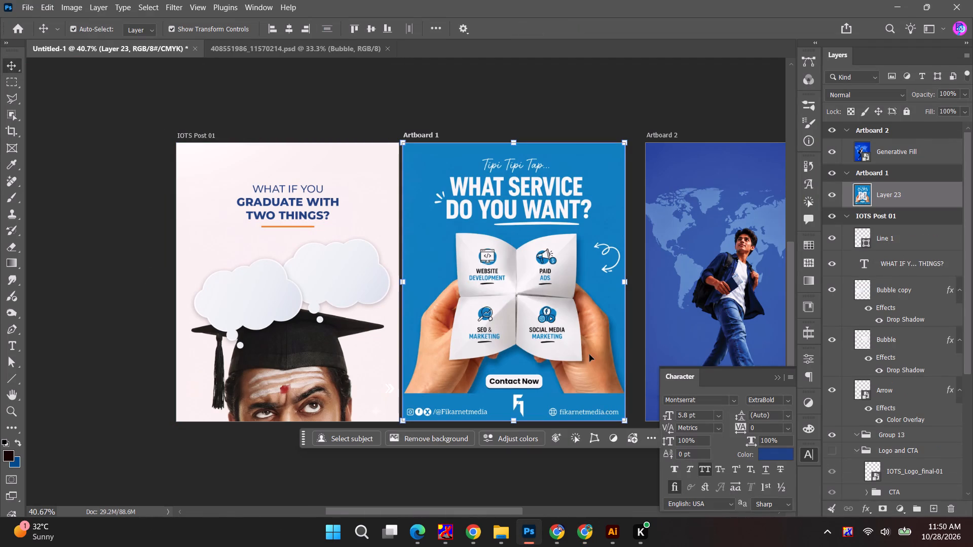
Move the pasted image down on Artboard 1, leaving a strip above it, and scale it to about 102%.
left_click_drag(589, 359, 589, 387)
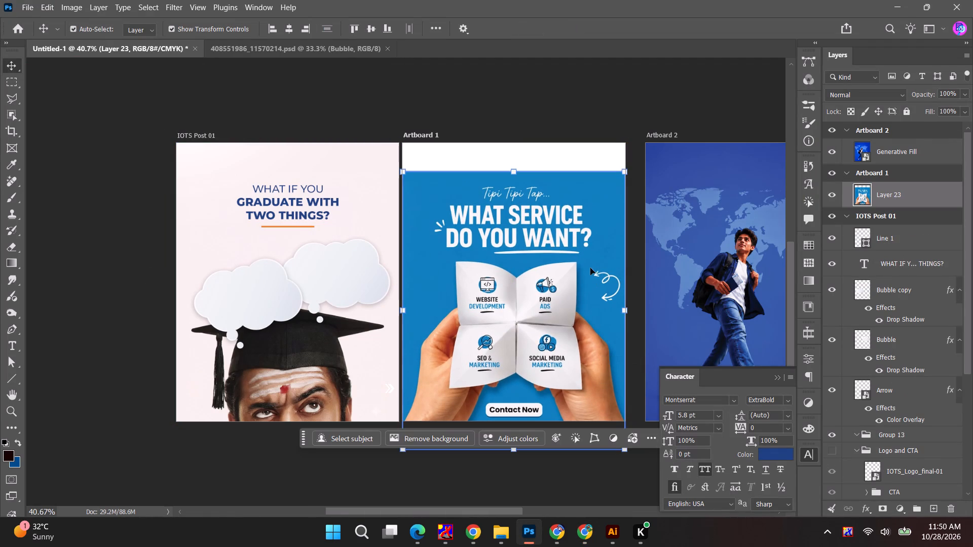
left_click_drag(403, 170, 403, 166, "alt+shift")
left_click(520, 319)
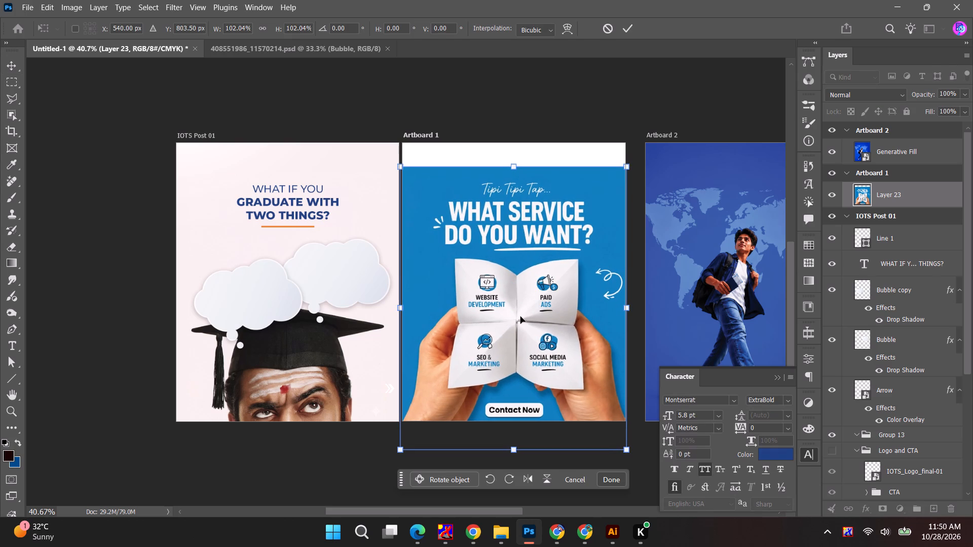
left_click(520, 316)
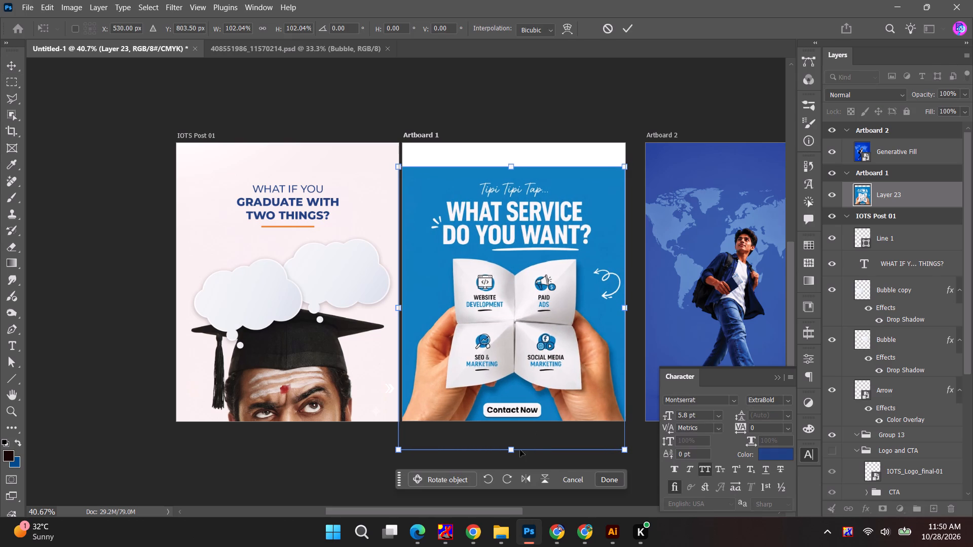
Collapse and hide the IOTS Post 01 artboard.
left_click(846, 215)
left_click(832, 217)
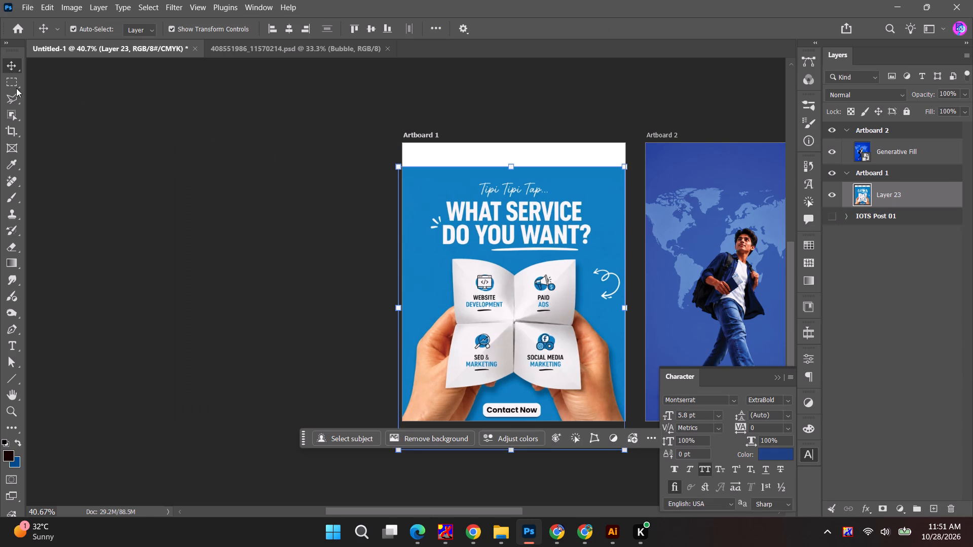
Select the blank white strip at the top of Artboard 1, fill it to match the image's blue background, and deselect.
left_click(14, 86)
left_click(895, 201)
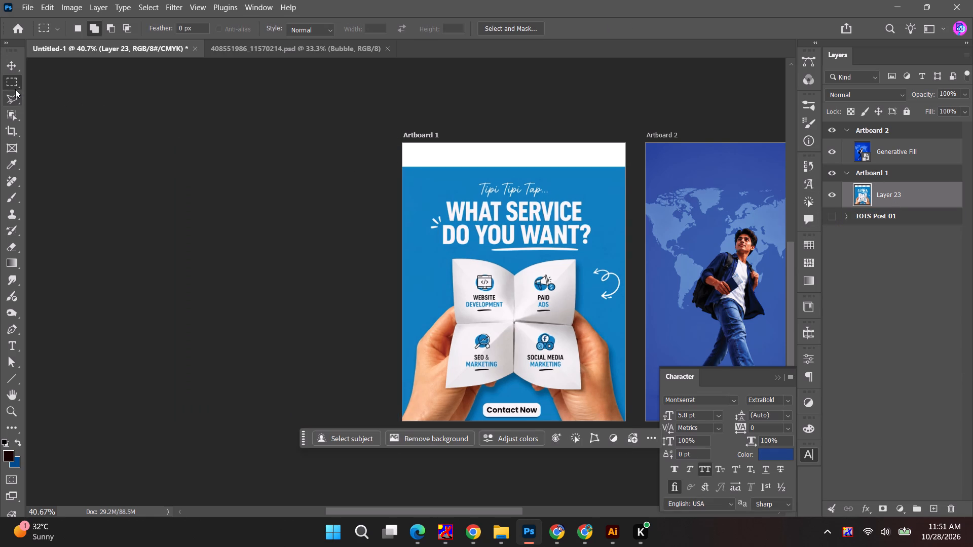
left_click_drag(399, 173, 629, 128)
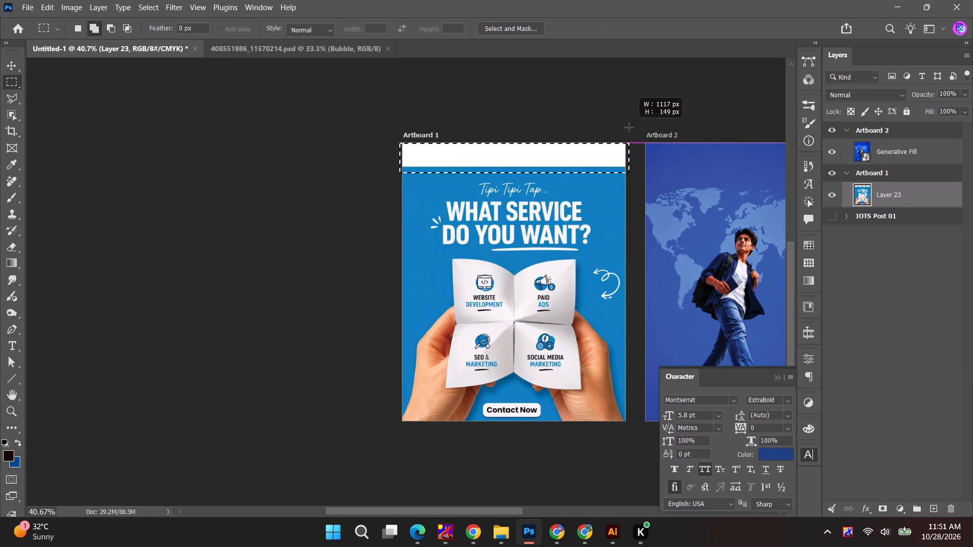
left_click_drag(629, 128, 627, 127)
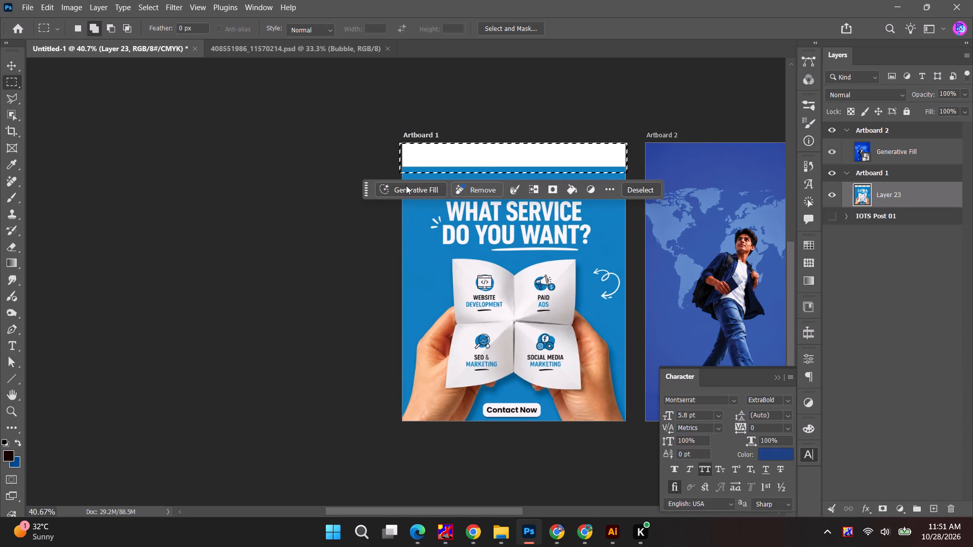
key("Return")
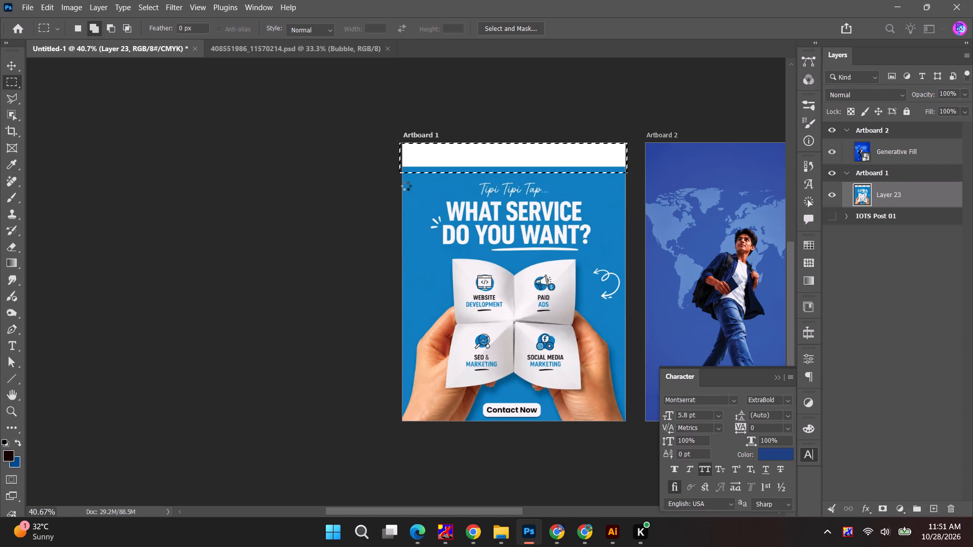
key("ctrl+d")
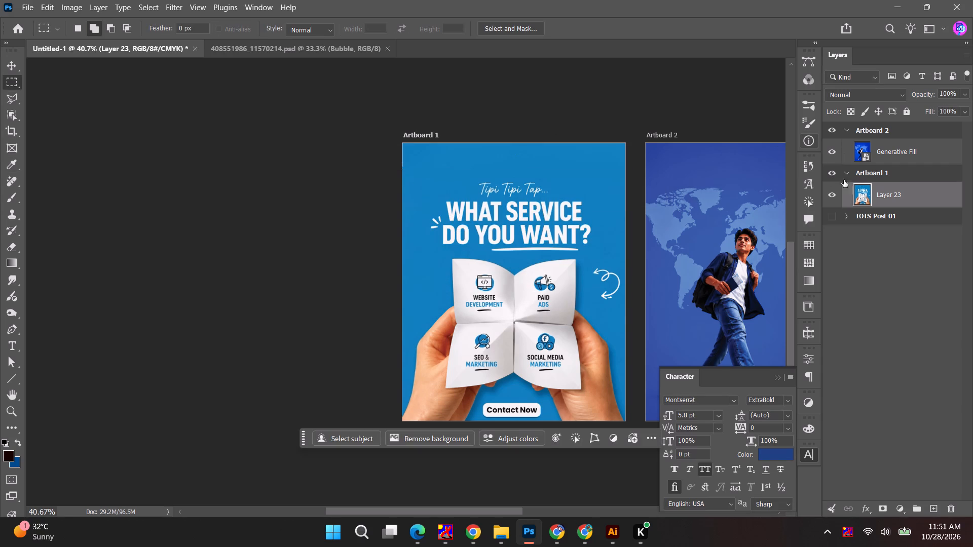
Recolour the image's main blue to dark navy with a Hue/Saturation adjustment: hue +42, saturation -60, lightness -47.
left_click(503, 443)
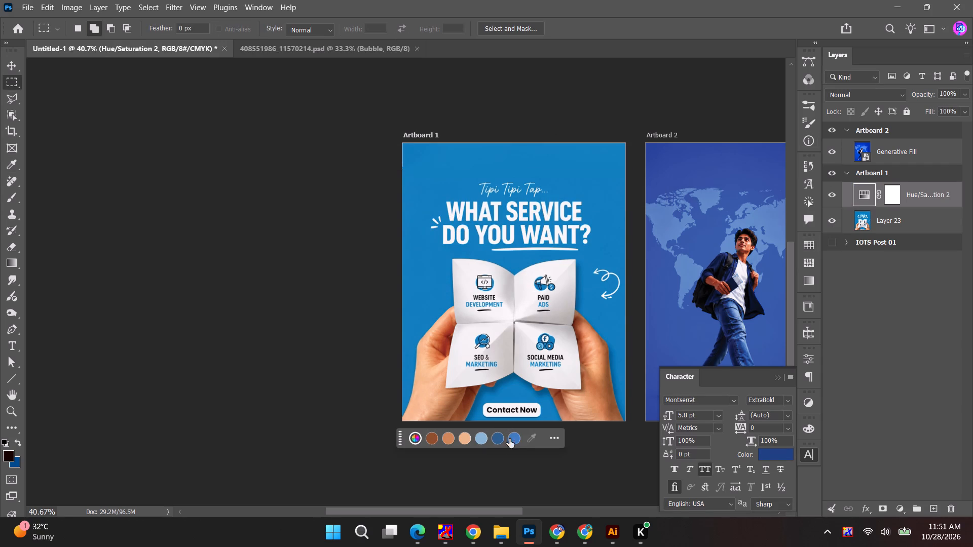
left_click(515, 439)
left_click_drag(452, 341, 460, 341)
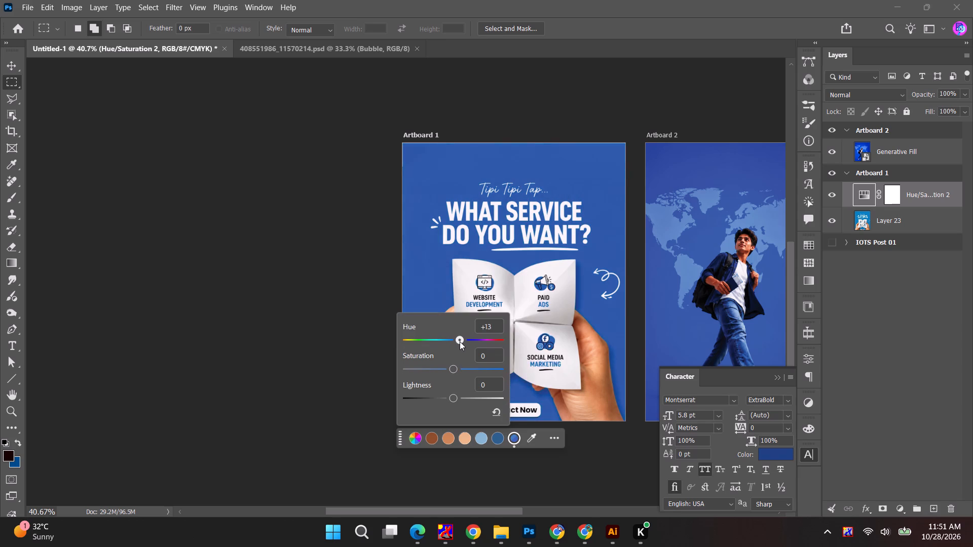
left_click_drag(460, 341, 468, 341)
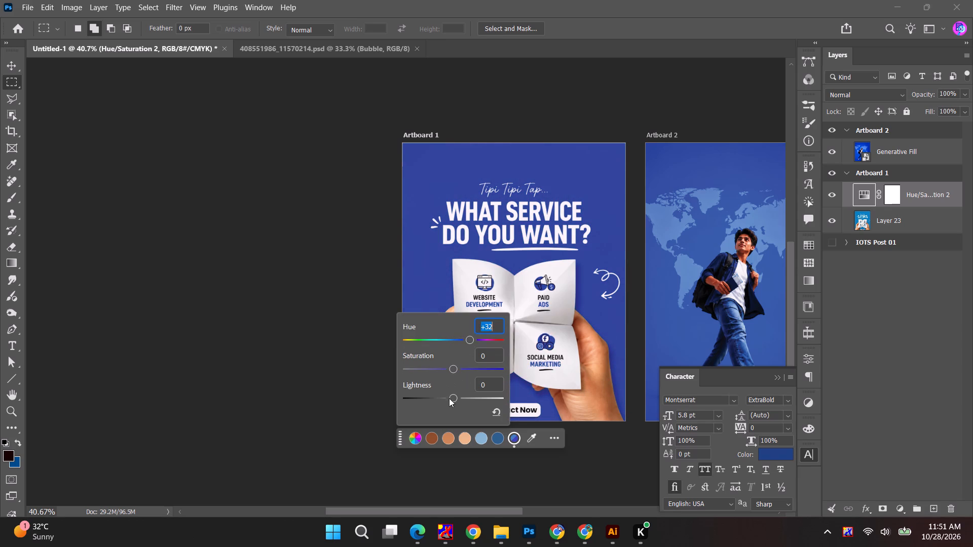
left_click_drag(450, 399, 441, 399)
left_click_drag(455, 370, 470, 370)
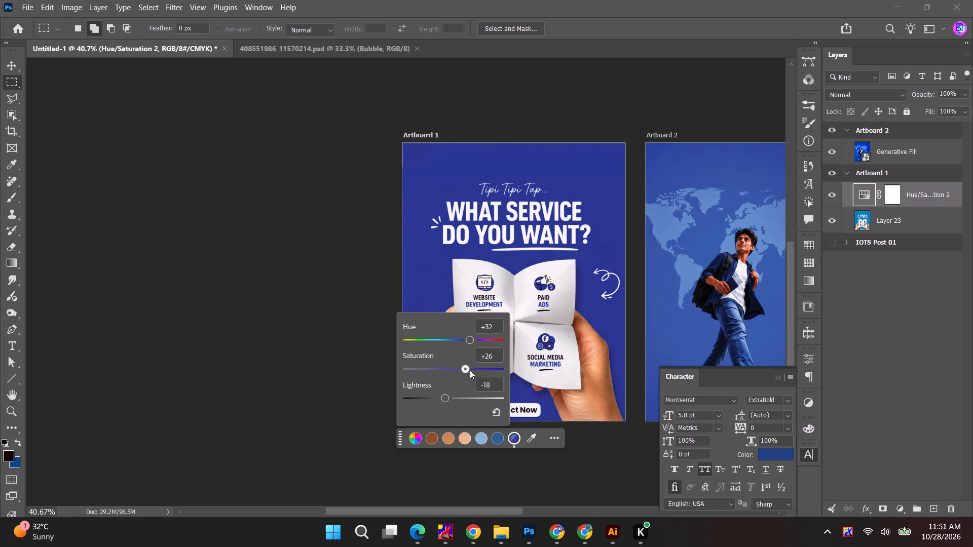
left_click_drag(470, 370, 420, 367)
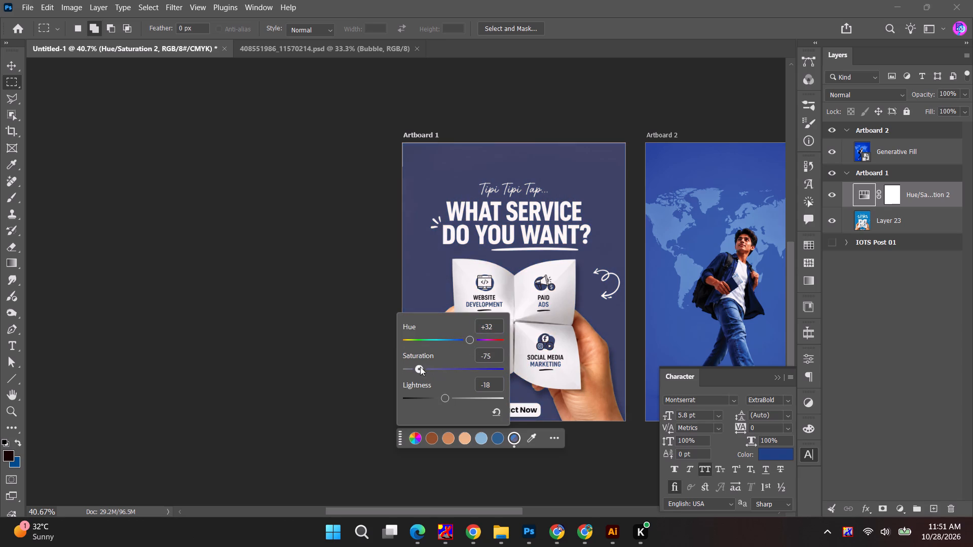
left_click_drag(420, 367, 439, 367)
left_click_drag(467, 339, 472, 339)
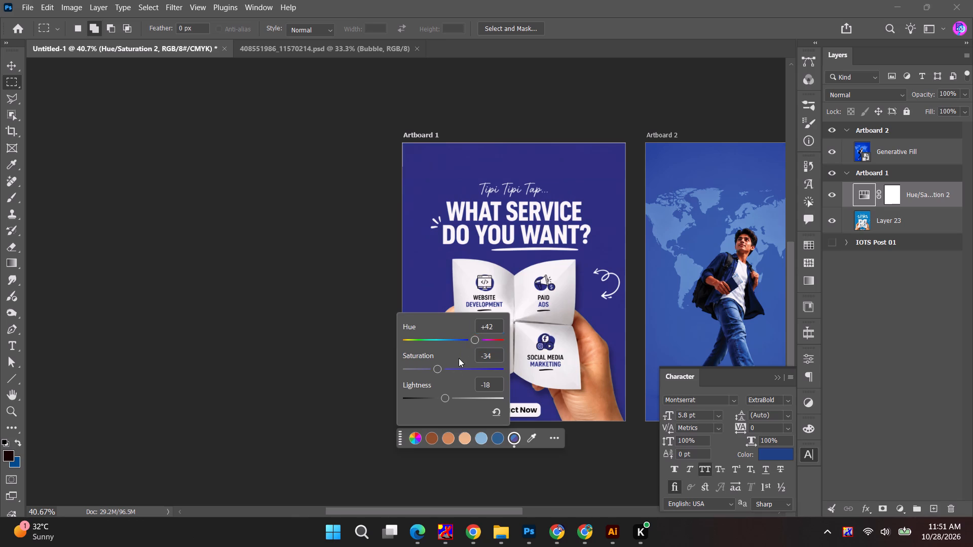
left_click_drag(440, 368, 435, 369)
left_click_drag(445, 395, 439, 395)
left_click_drag(439, 395, 435, 395)
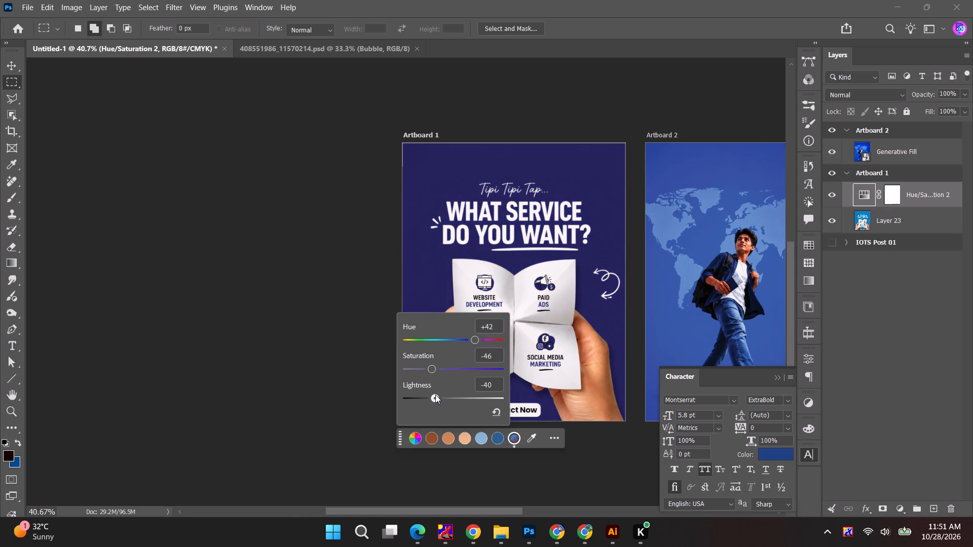
left_click_drag(435, 395, 436, 395)
left_click(434, 396)
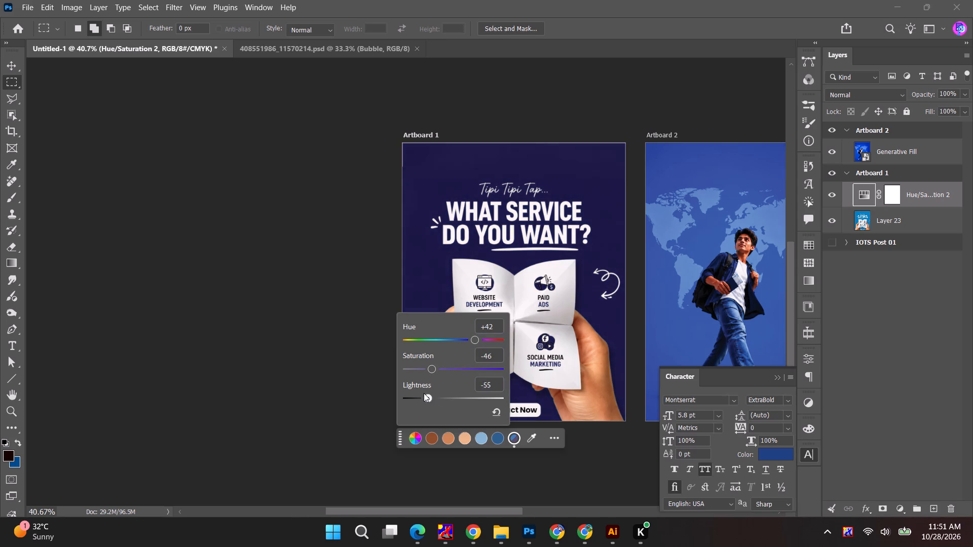
left_click_drag(433, 369, 437, 370)
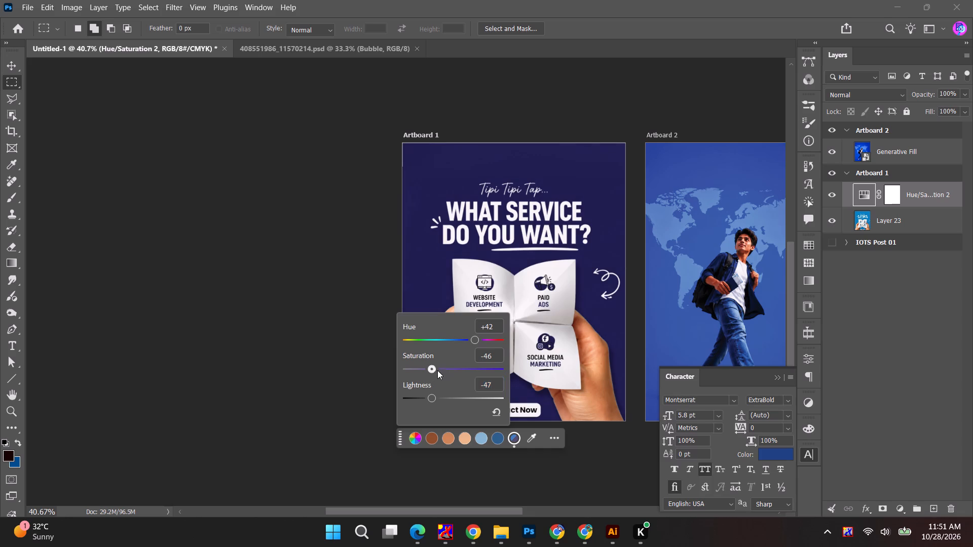
left_click_drag(437, 370, 427, 369)
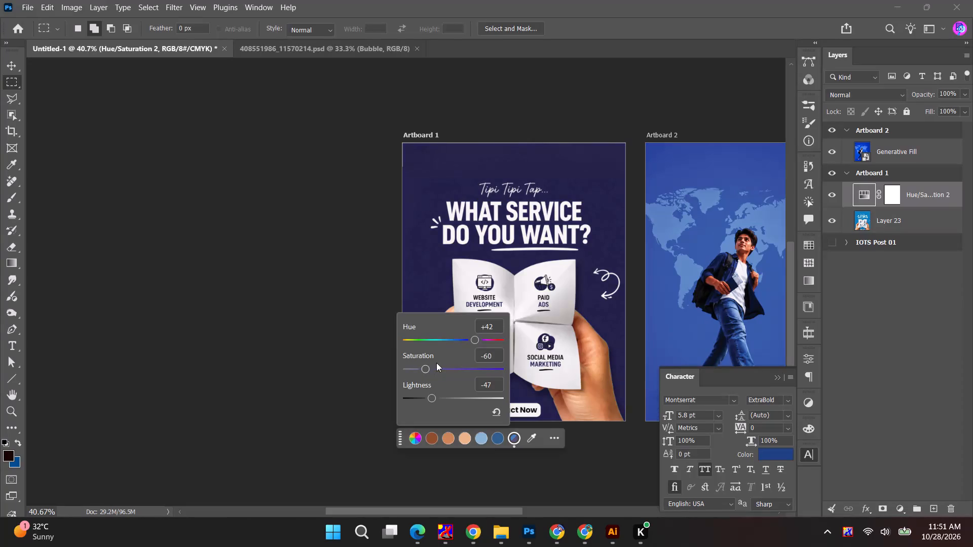
left_click(12, 67)
left_click(160, 227)
left_click(342, 366)
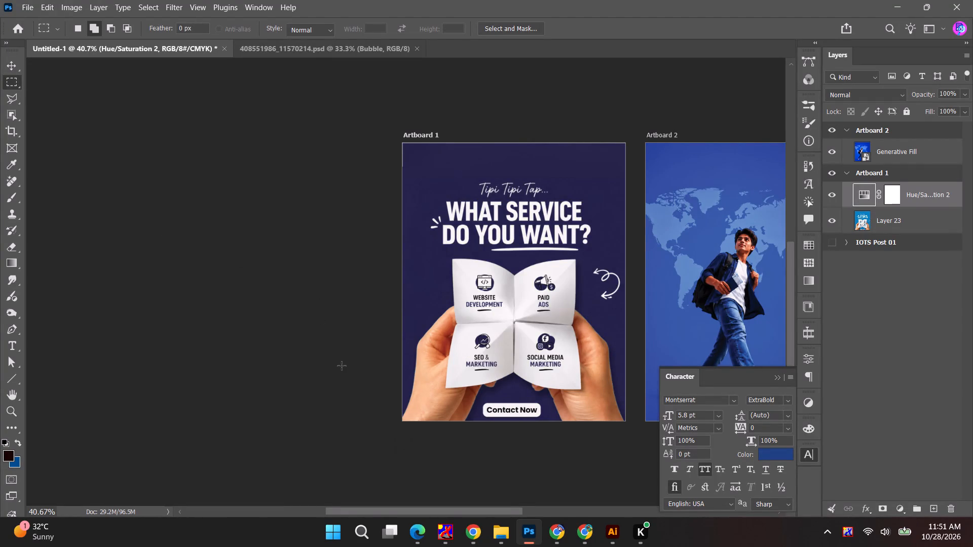
On Layer 23, select an area about 293 by 104 px around the Contact Now button, fill it with background, and deselect.
key("space")
left_click_drag(387, 345, 354, 330)
left_click(902, 220)
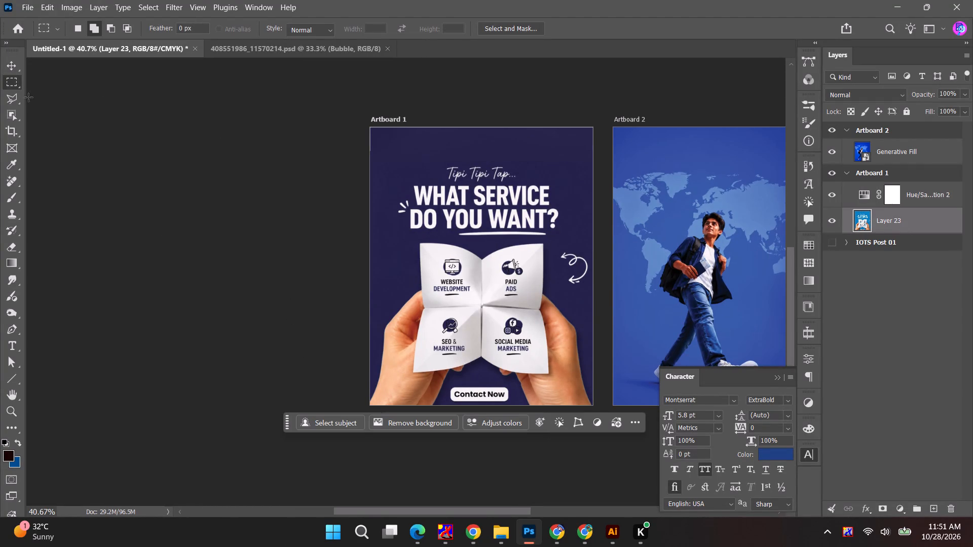
scroll(432, 343, "up", 10, "alt")
key("space")
left_click_drag(494, 380, 450, 299)
scroll(413, 337, "up", 3, "alt")
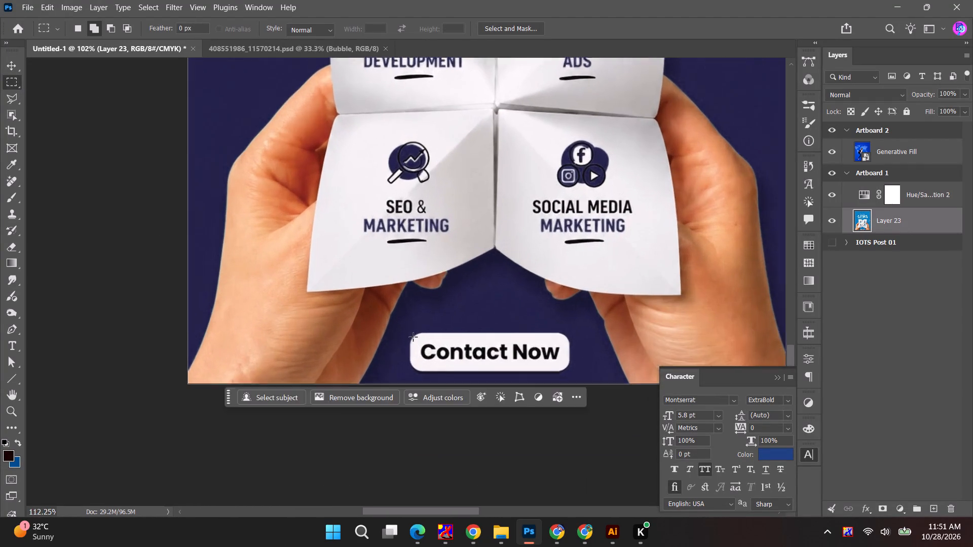
left_click_drag(406, 323, 606, 394)
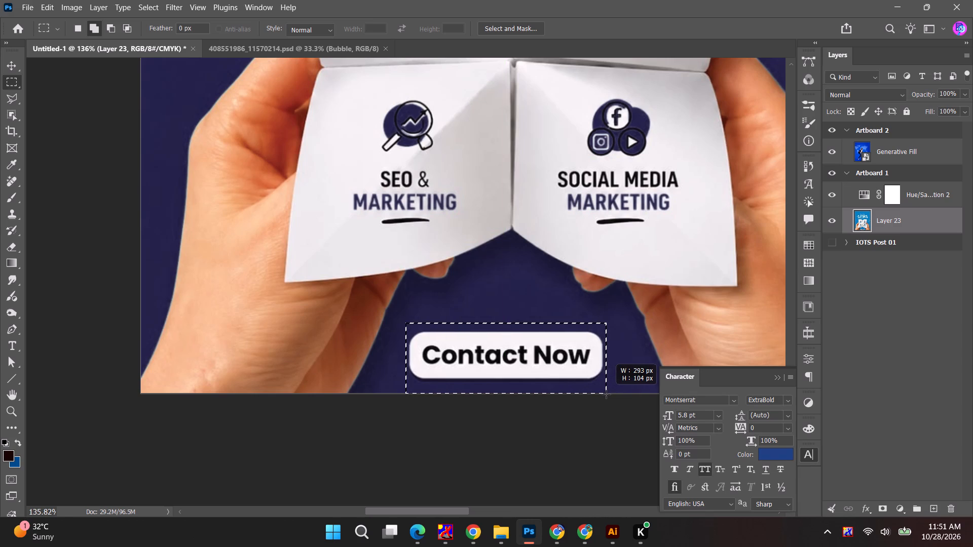
left_click_drag(606, 394, 607, 394)
key("shift+BackSpace")
key("Return")
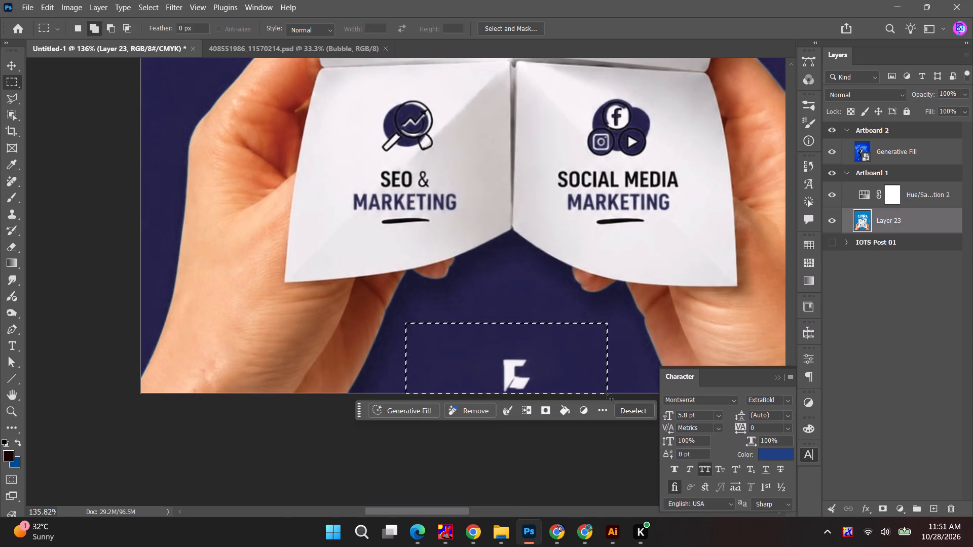
key("ctrl+d")
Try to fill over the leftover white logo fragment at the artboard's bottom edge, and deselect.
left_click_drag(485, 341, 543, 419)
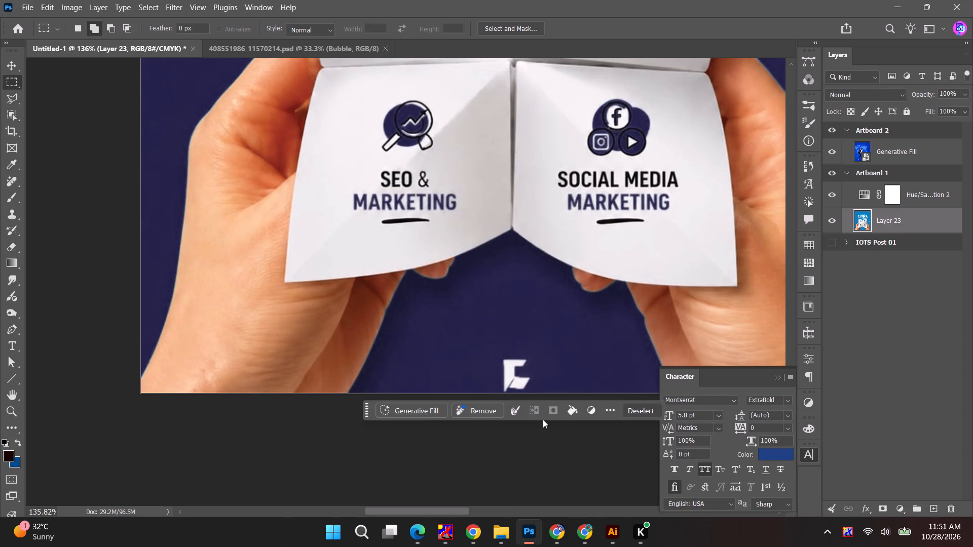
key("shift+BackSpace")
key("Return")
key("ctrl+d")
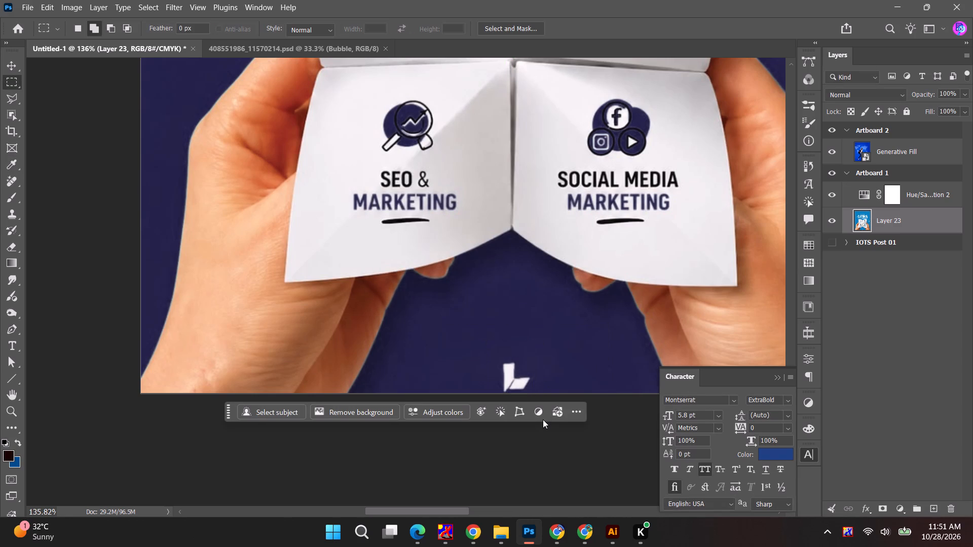
Convert Layer 23 to a smart object and open its contents for editing.
right_click(895, 217)
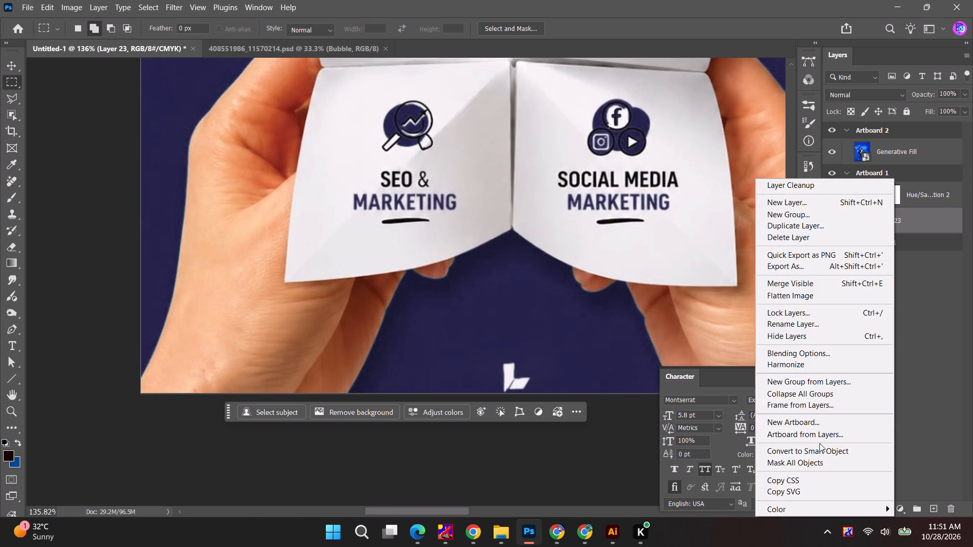
left_click(819, 448)
double_click(862, 217)
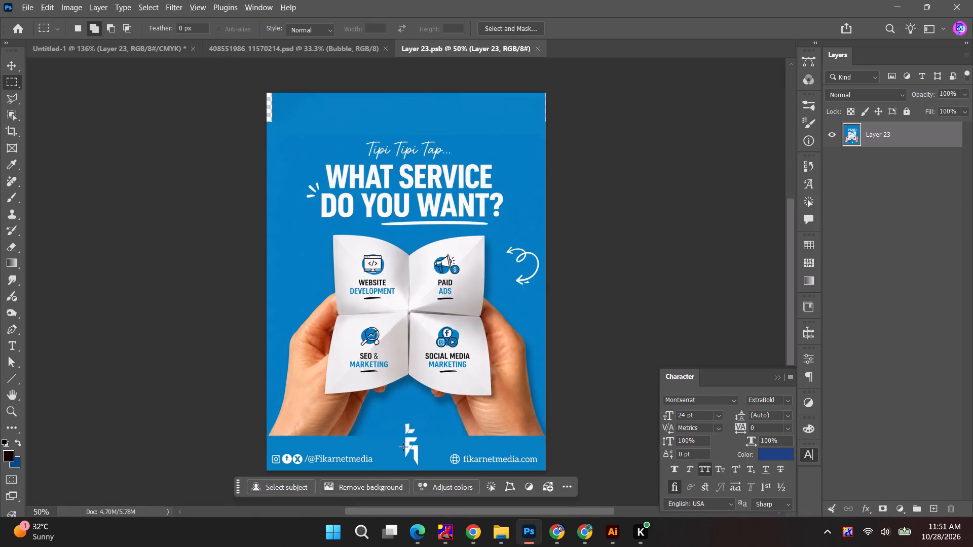
Remove the white logo at the bottom centre of the smart object's image by filling it with background, and deselect.
scroll(403, 446, "up", 4, "alt")
left_click_drag(402, 410, 434, 489)
key("shift+BackSpace")
key("shift+Return")
key("ctrl+d")
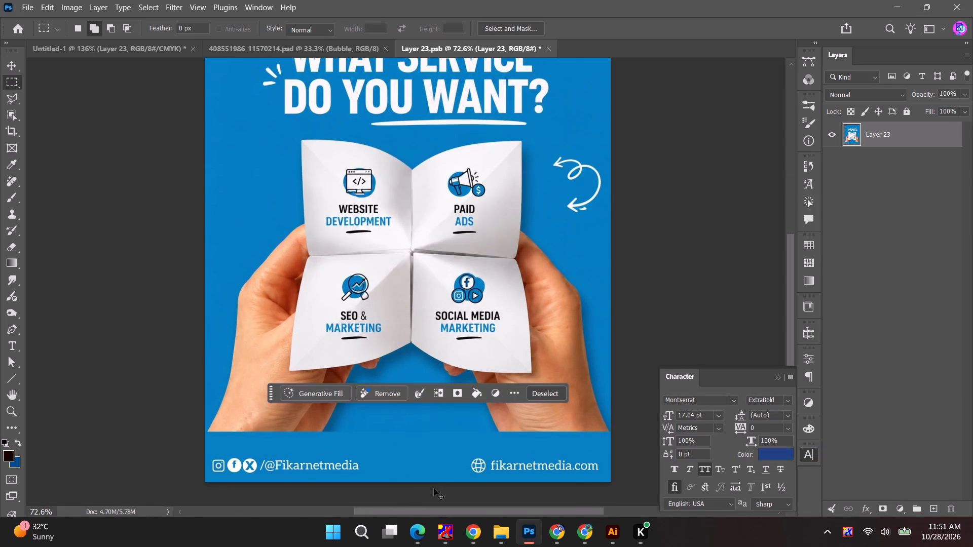
left_click_drag(203, 453, 361, 491)
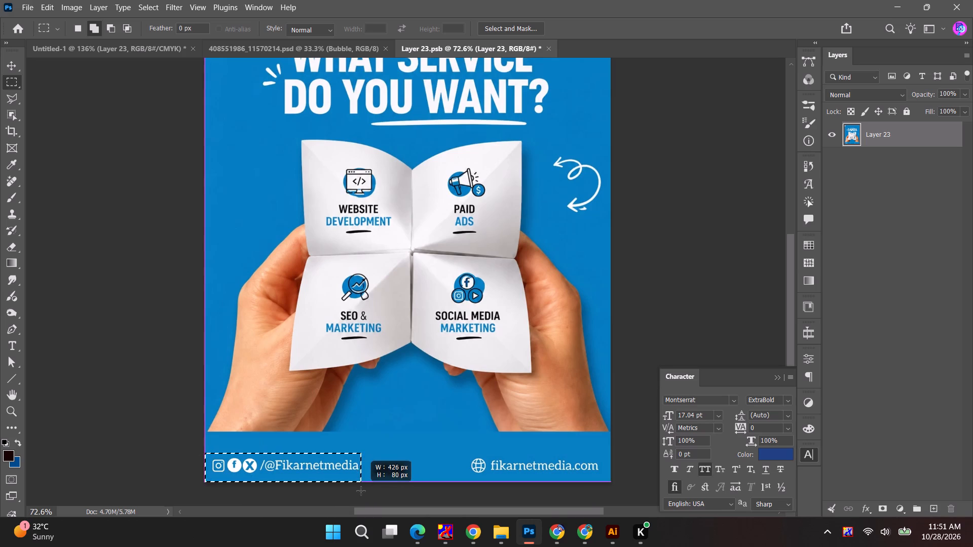
left_click_drag(361, 491, 363, 492)
key("shift+BackSpace")
key("Return")
key("ctrl+d")
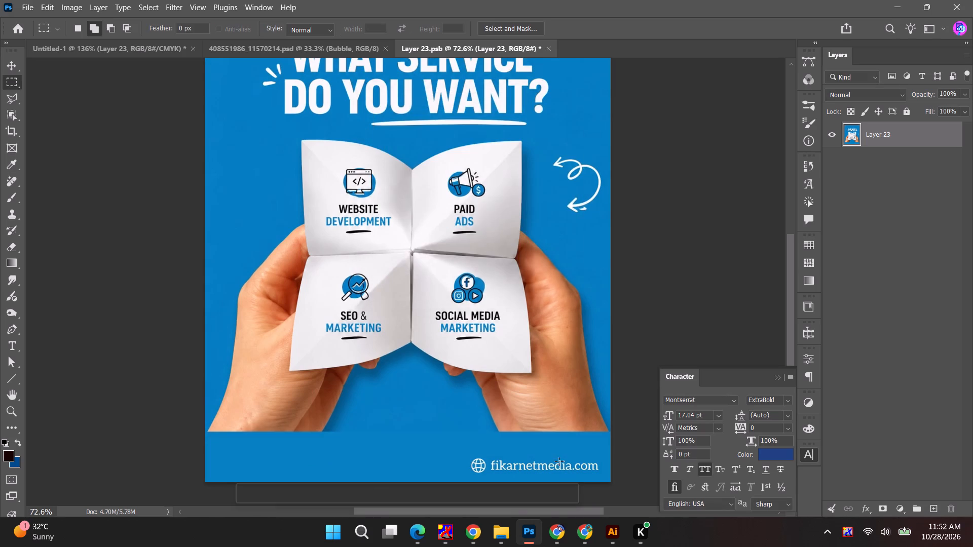
Remove the globe icon and fikarnetmedia.com address from the image's lower-right corner with a content-aware fill, and deselect.
left_click_drag(465, 451, 640, 511)
key("shift+BackSpace")
key("Return")
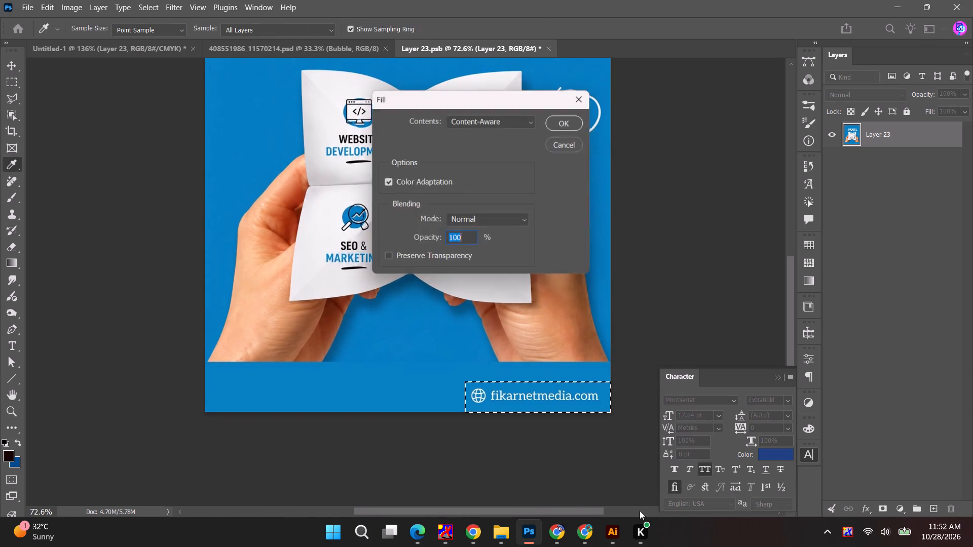
key("ctrl+d")
Remove the leftover white fragment in the image's upper-left corner by filling a selection around it with background, and deselect.
scroll(471, 350, "down", 10, "alt")
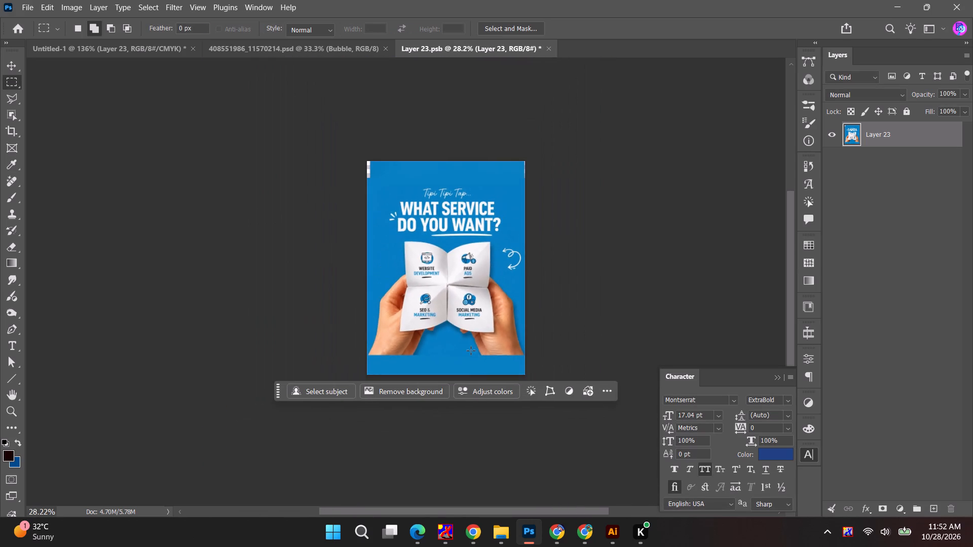
scroll(385, 199, "up", 4, "alt")
left_click_drag(376, 140, 332, 179)
key("shift+BackSpace")
key("Return")
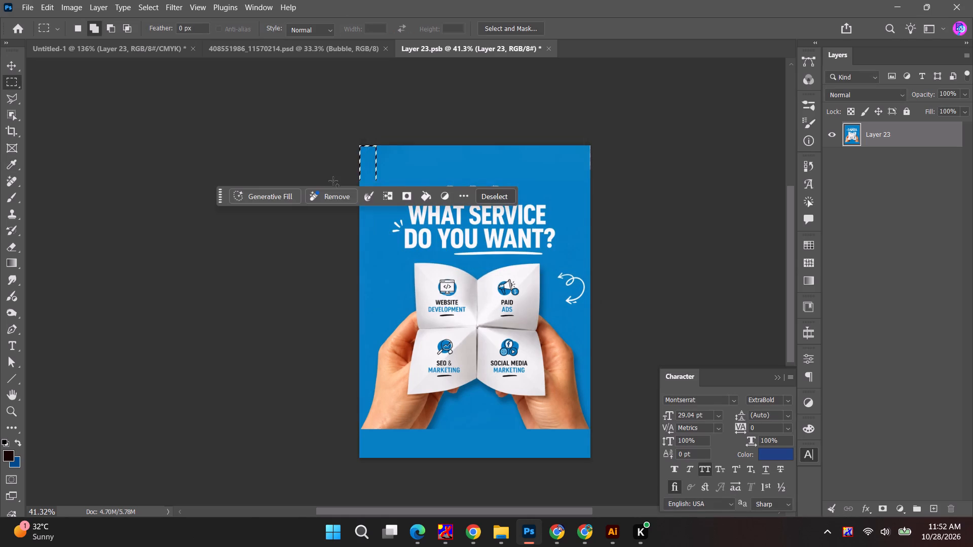
key("ctrl+d")
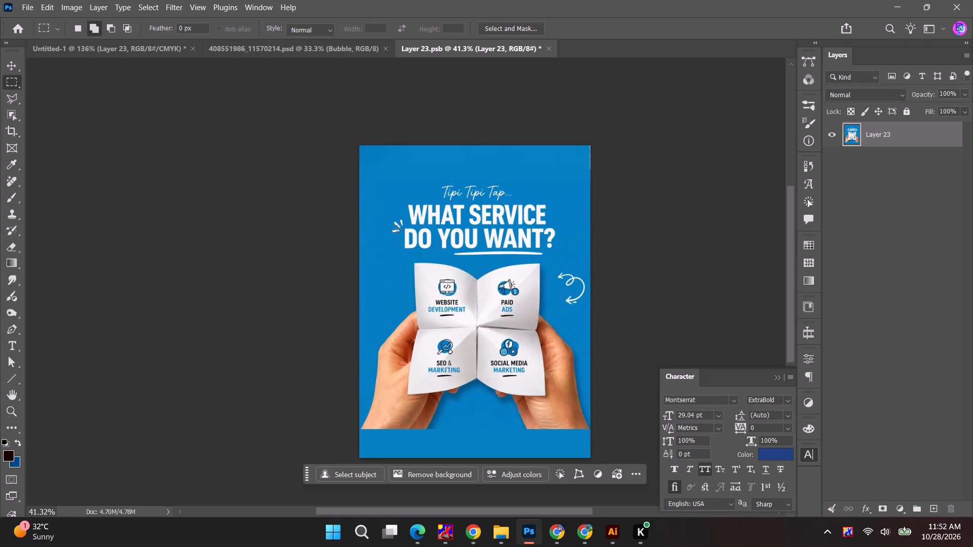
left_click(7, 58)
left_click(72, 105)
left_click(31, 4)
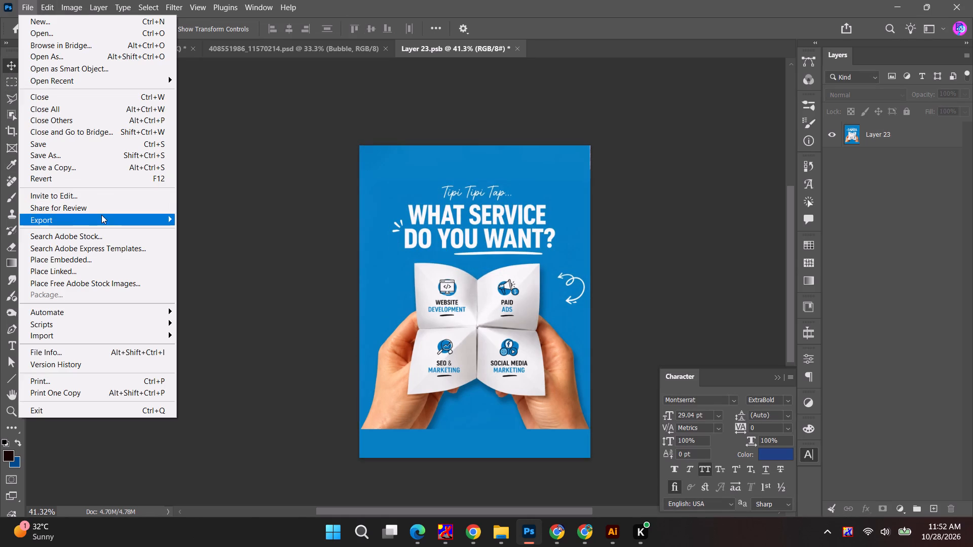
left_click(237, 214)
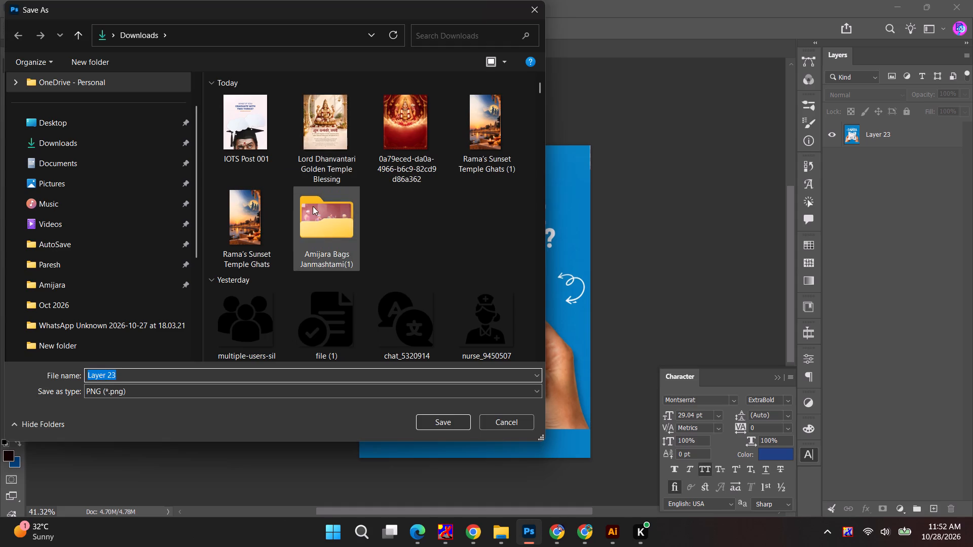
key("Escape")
On Layer 23, select the full-width strip below the wrists and run Generative Fill on it with an empty prompt.
left_click(10, 81)
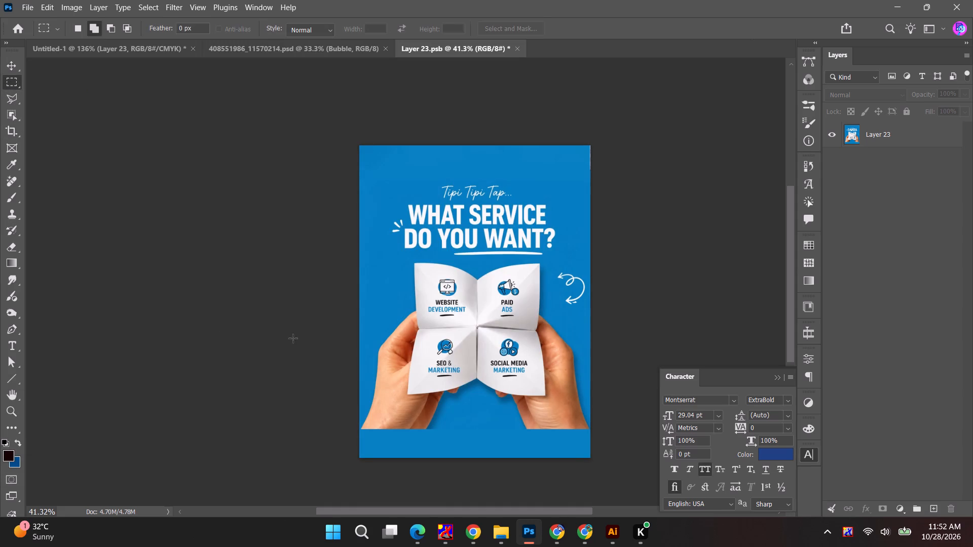
left_click_drag(350, 424, 638, 475)
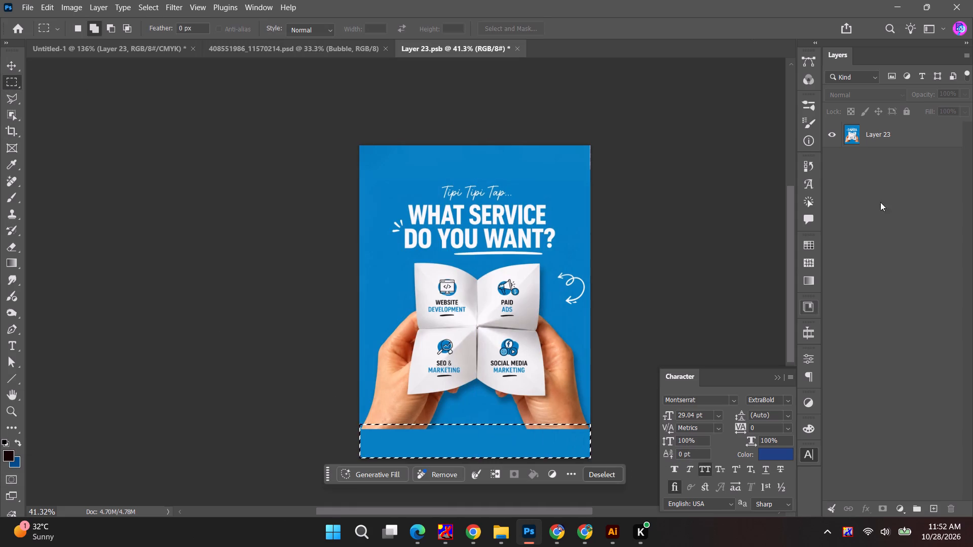
left_click(909, 129)
left_click(391, 469)
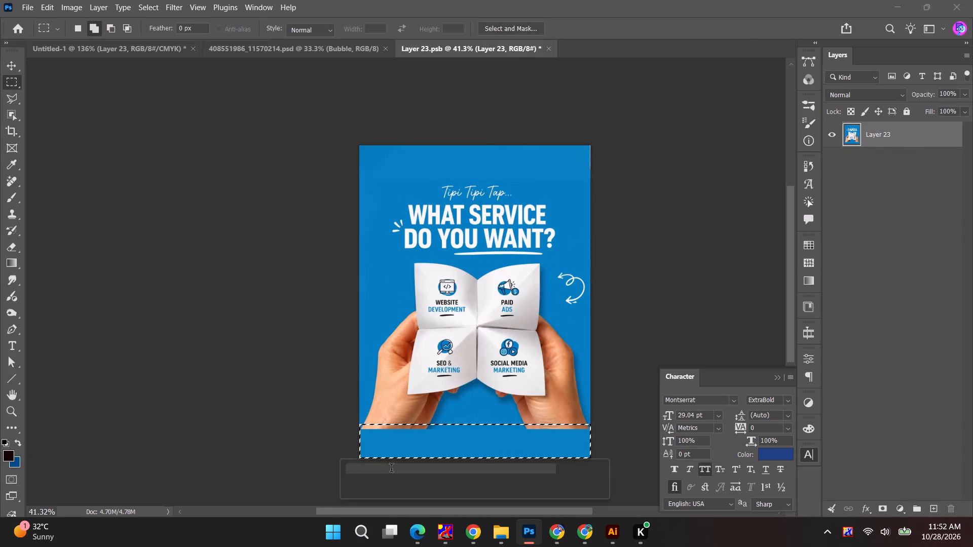
key("Return")
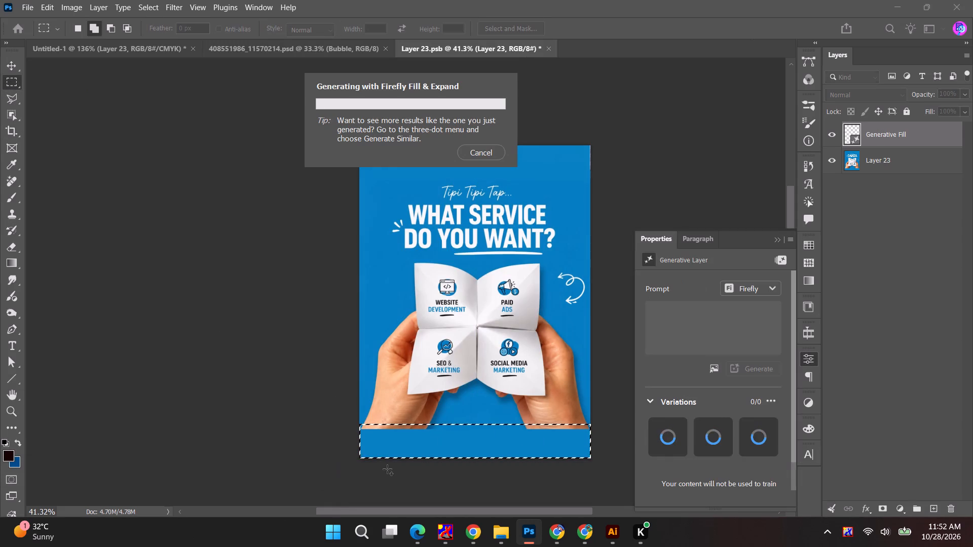
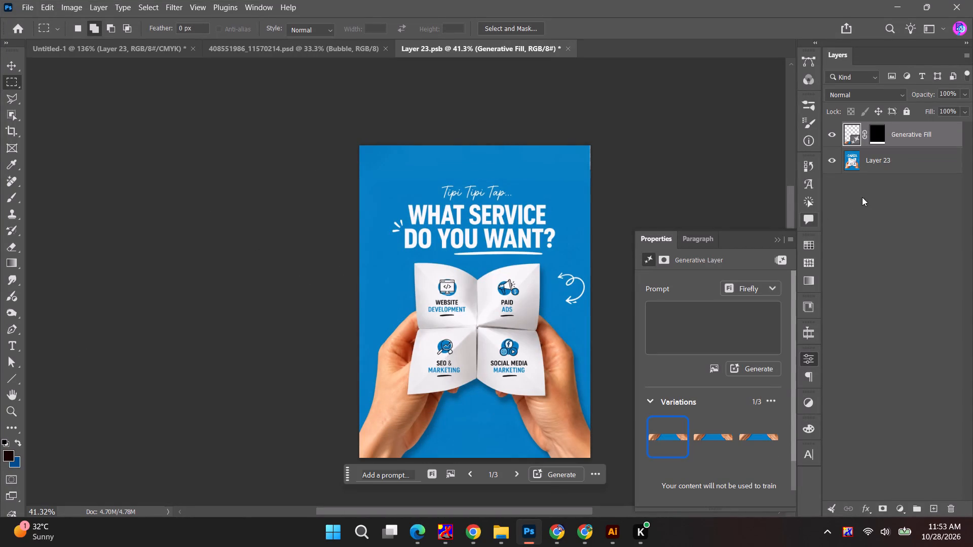
Combine Layer 23 and the Generative Fill layer into one smart object and add a Hue/Saturation adjustment layer above it.
left_click(897, 166, "ctrl")
key("ctrl+s")
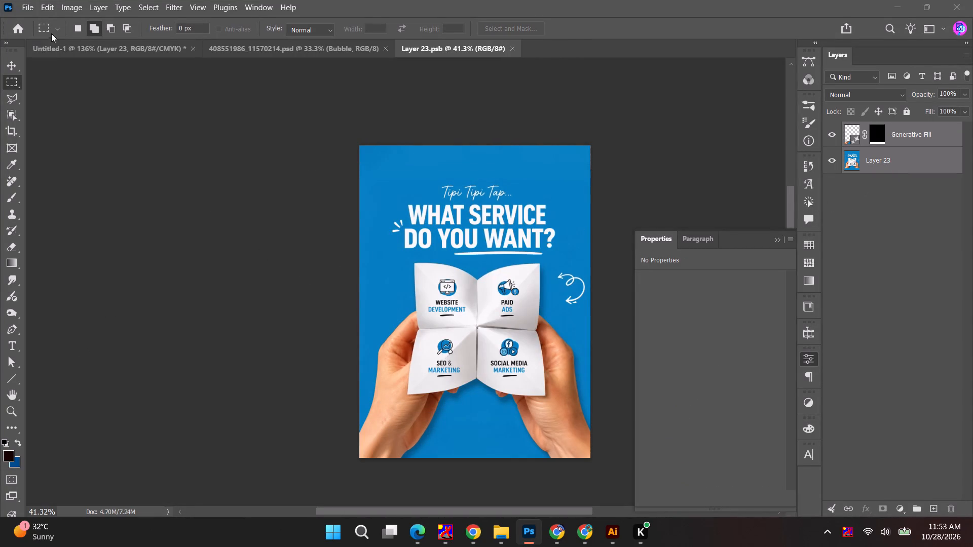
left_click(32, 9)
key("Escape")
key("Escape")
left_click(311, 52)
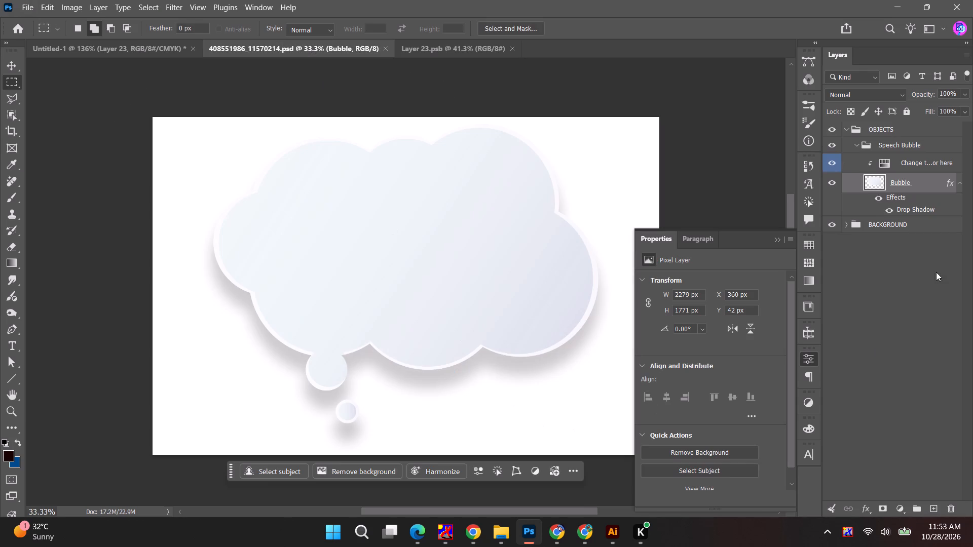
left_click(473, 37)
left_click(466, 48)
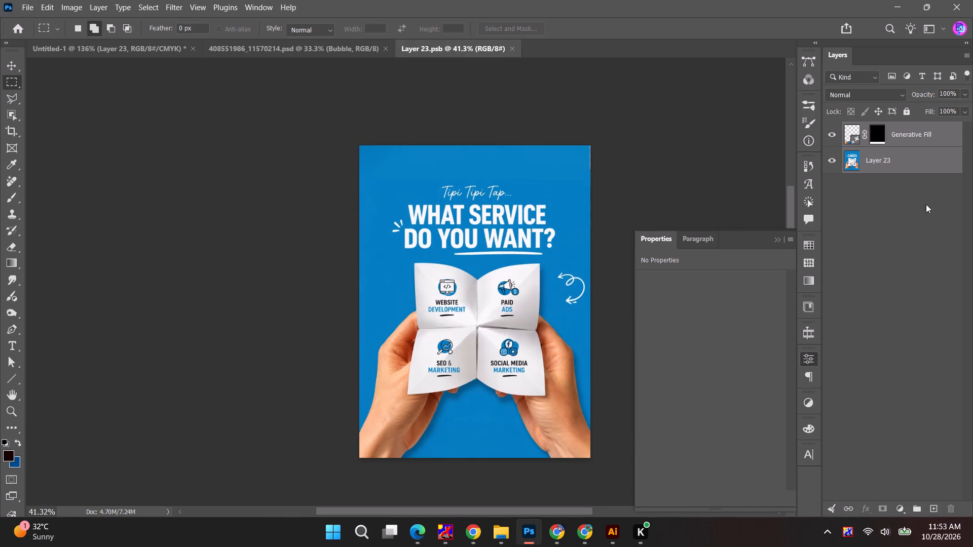
Convert Layer 23 and the Generative Fill layer together into a single smart object.
left_click(906, 162)
left_click(908, 133, "ctrl")
right_click(908, 133)
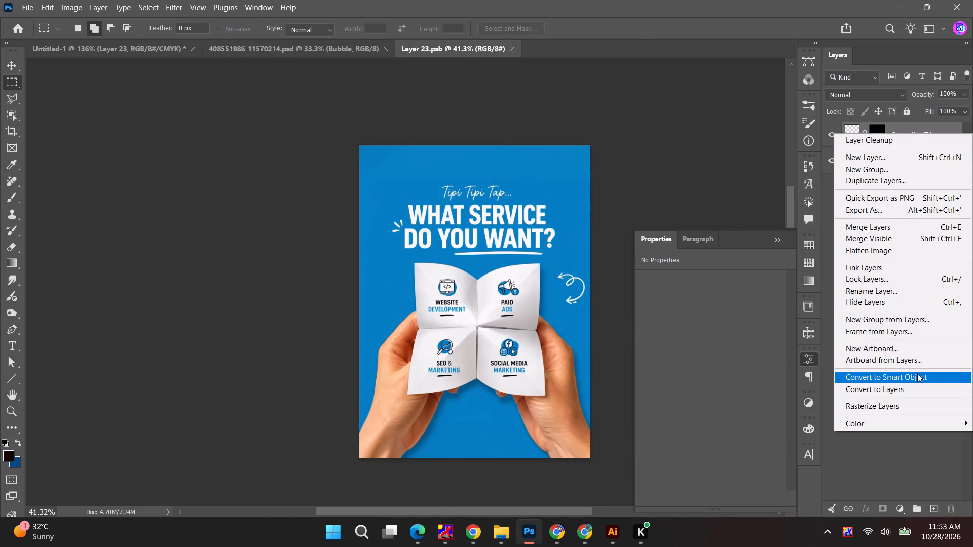
left_click(917, 373)
left_click(851, 534)
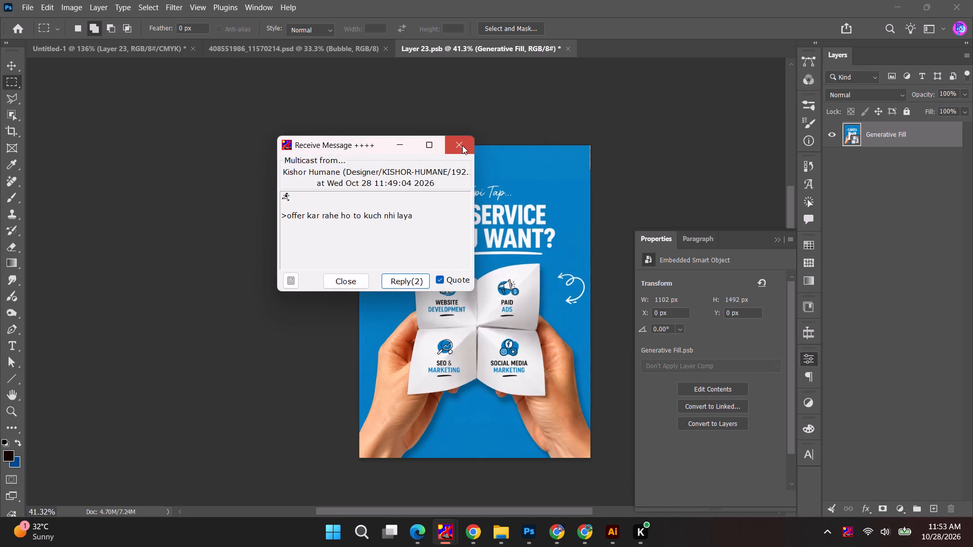
left_click(462, 145)
Add a Hue/Saturation adjustment layer above the combined smart object in Layer 23.psb.
left_click(904, 510)
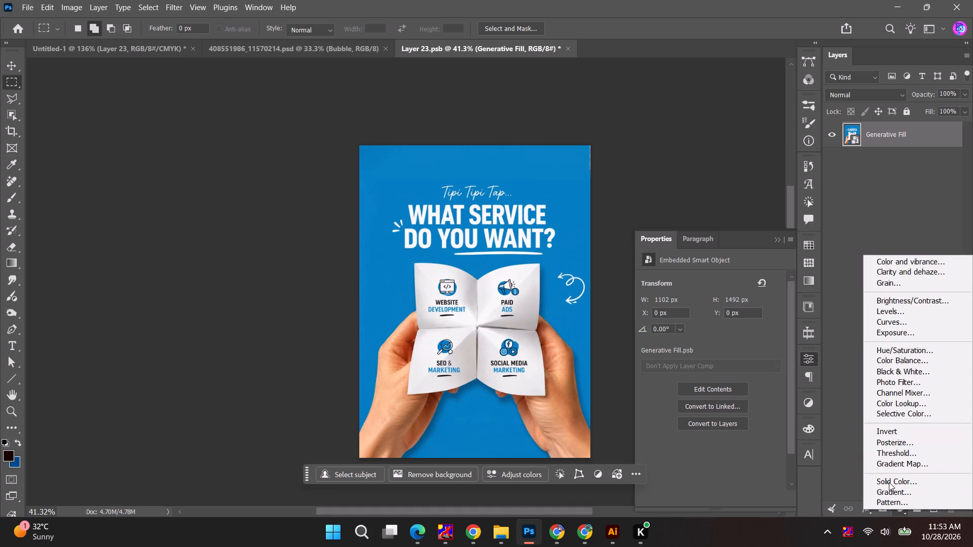
key("Escape")
left_click(527, 472)
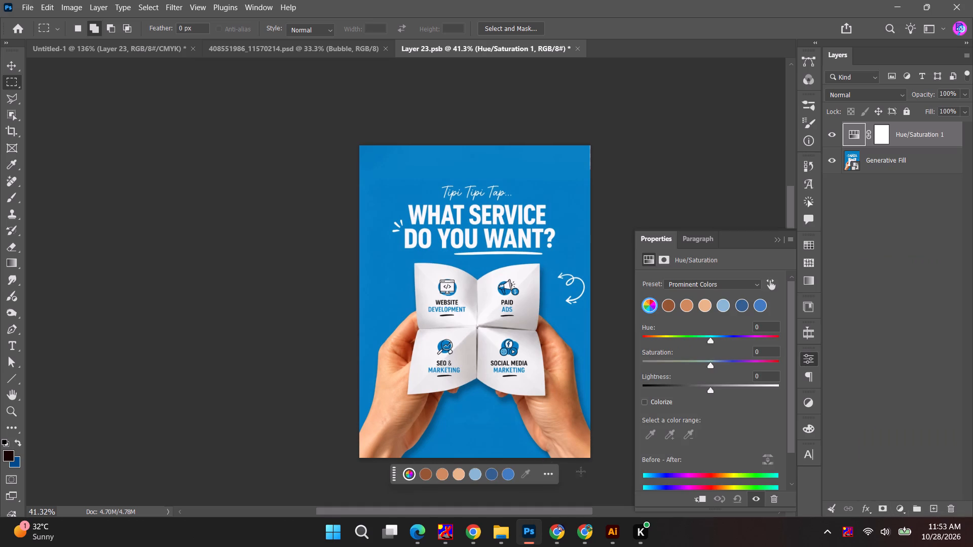
Recolour the prominent bright blue to dark navy in the Hue/Saturation adjustment with Hue +12, Saturation -38 and Lightness -62.
left_click(512, 473)
left_click_drag(453, 375, 455, 375)
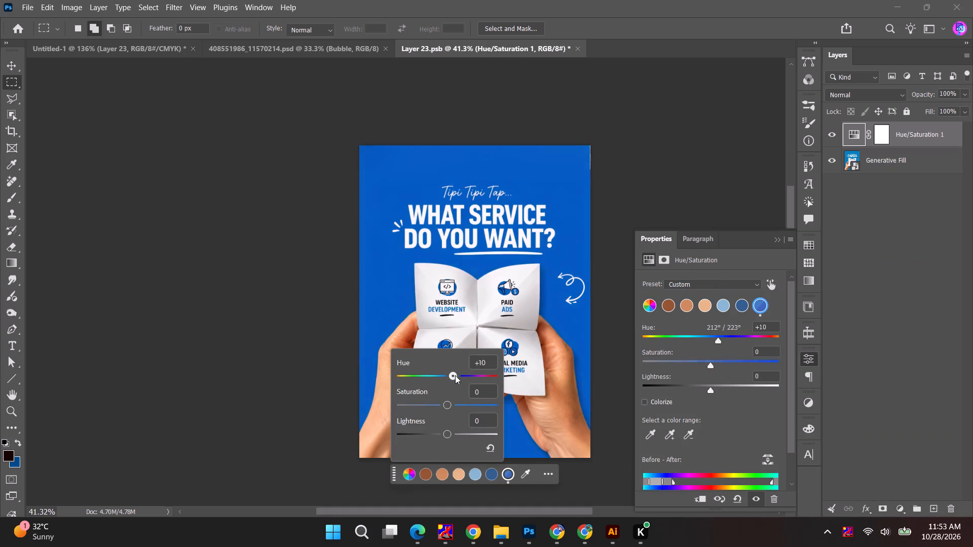
left_click_drag(455, 375, 458, 378)
left_click_drag(440, 438, 433, 435)
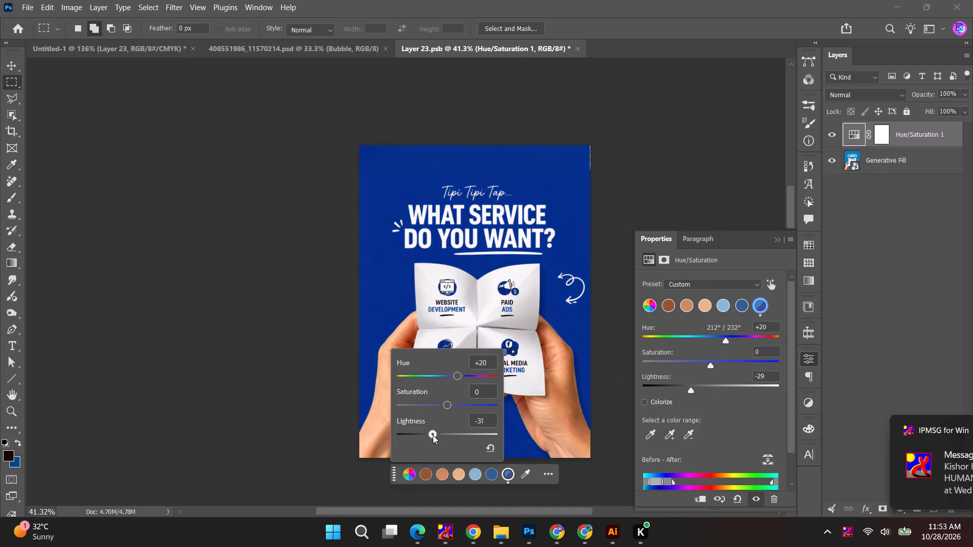
left_click_drag(433, 435, 432, 434)
left_click_drag(448, 403, 458, 403)
left_click_drag(458, 373, 465, 373)
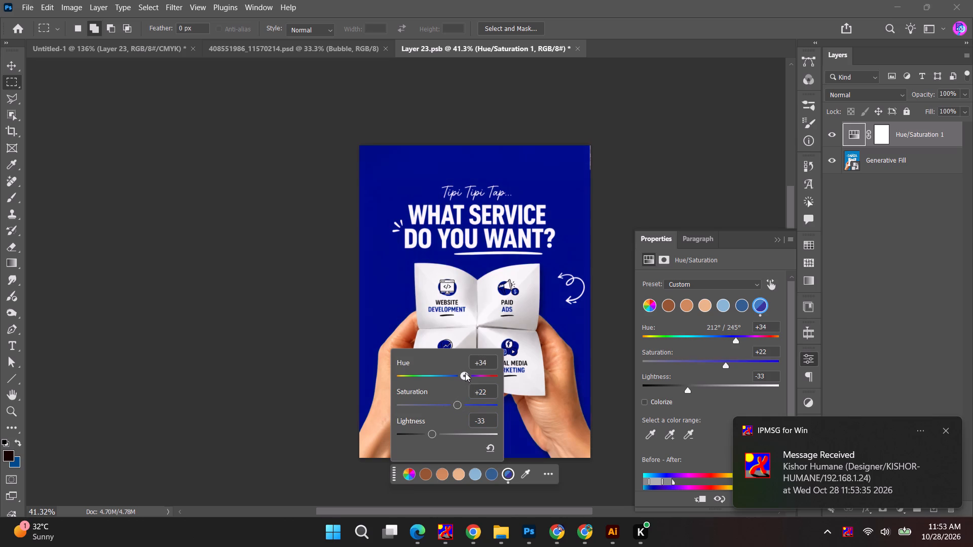
left_click_drag(465, 373, 464, 373)
left_click_drag(426, 433, 420, 432)
left_click_drag(455, 403, 414, 403)
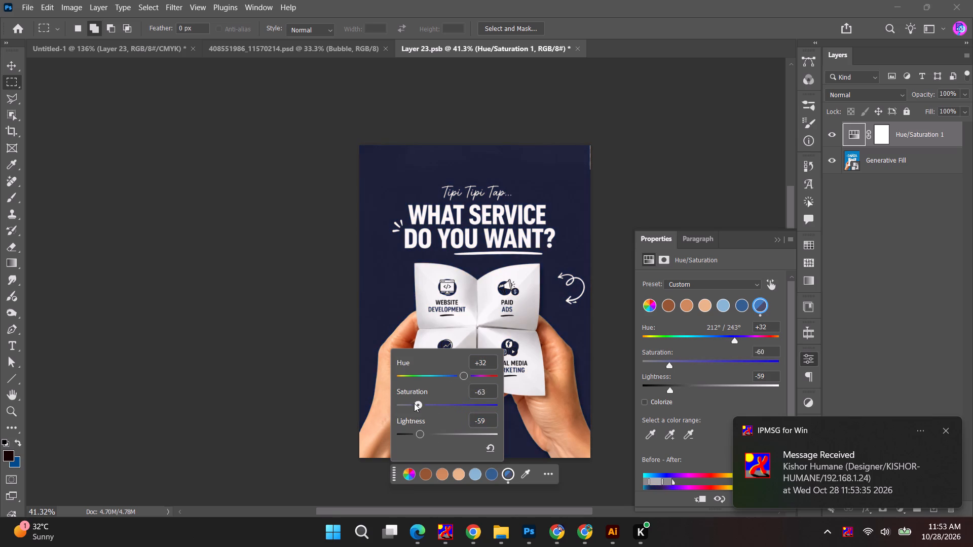
left_click_drag(414, 403, 426, 403)
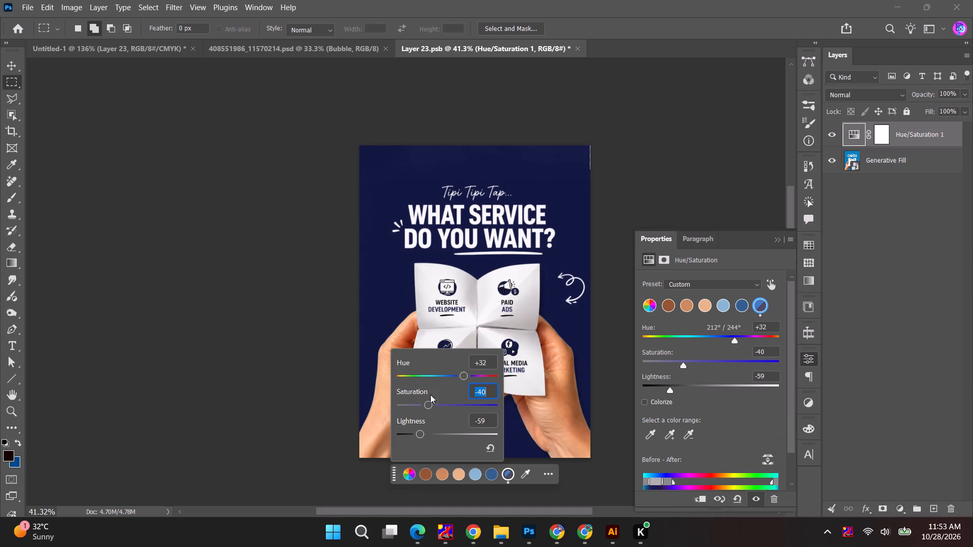
left_click(428, 403)
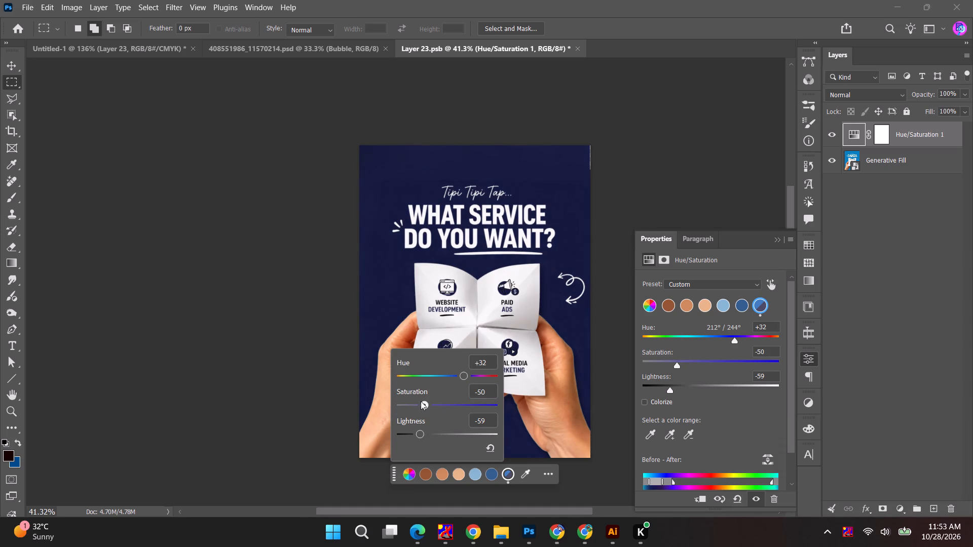
left_click_drag(423, 428, 427, 428)
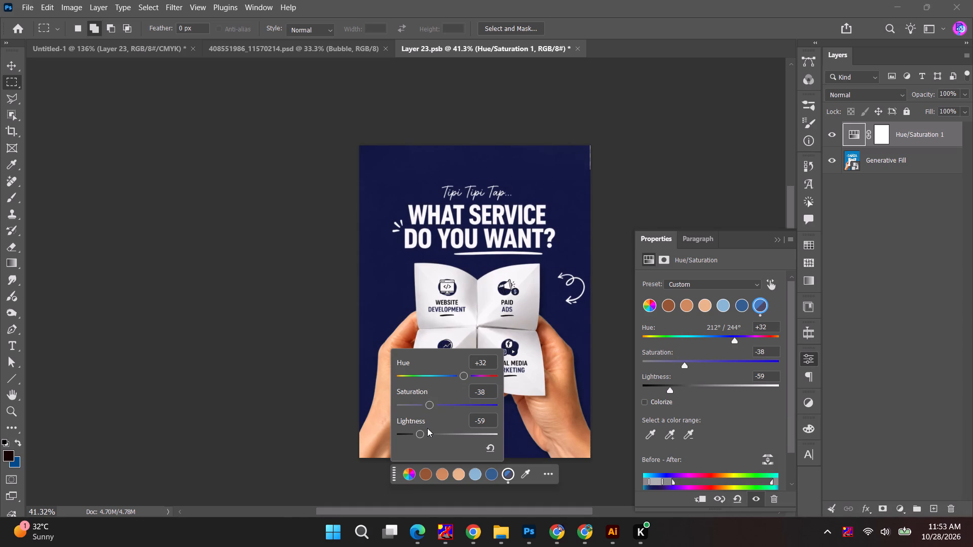
left_click_drag(427, 428, 432, 429)
left_click(421, 432)
left_click_drag(467, 372, 470, 372)
left_click_drag(470, 372, 457, 375)
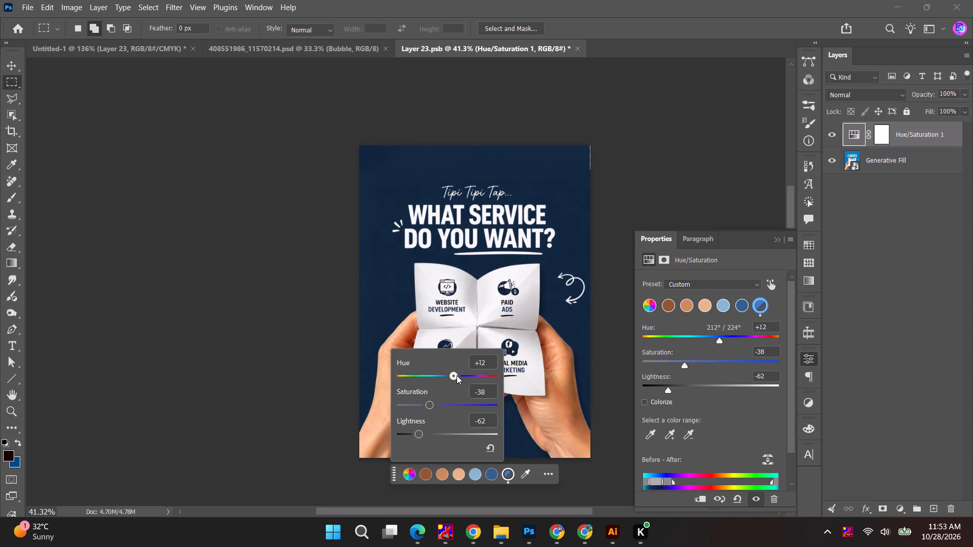
left_click_drag(457, 375, 457, 376)
left_click(774, 243)
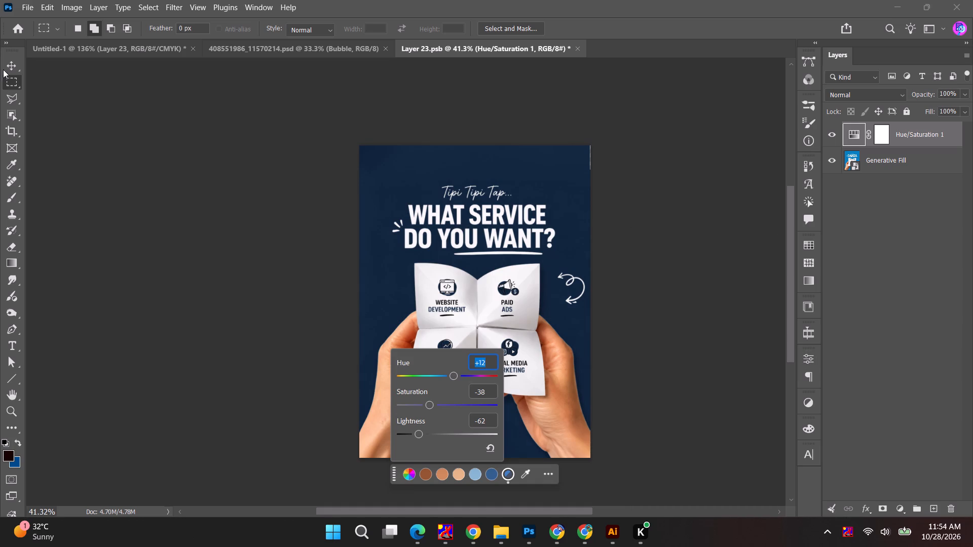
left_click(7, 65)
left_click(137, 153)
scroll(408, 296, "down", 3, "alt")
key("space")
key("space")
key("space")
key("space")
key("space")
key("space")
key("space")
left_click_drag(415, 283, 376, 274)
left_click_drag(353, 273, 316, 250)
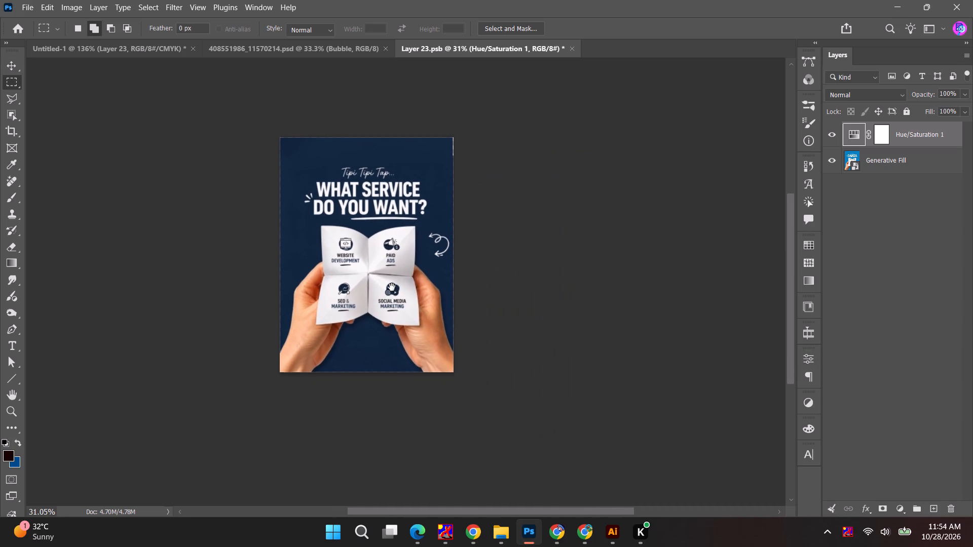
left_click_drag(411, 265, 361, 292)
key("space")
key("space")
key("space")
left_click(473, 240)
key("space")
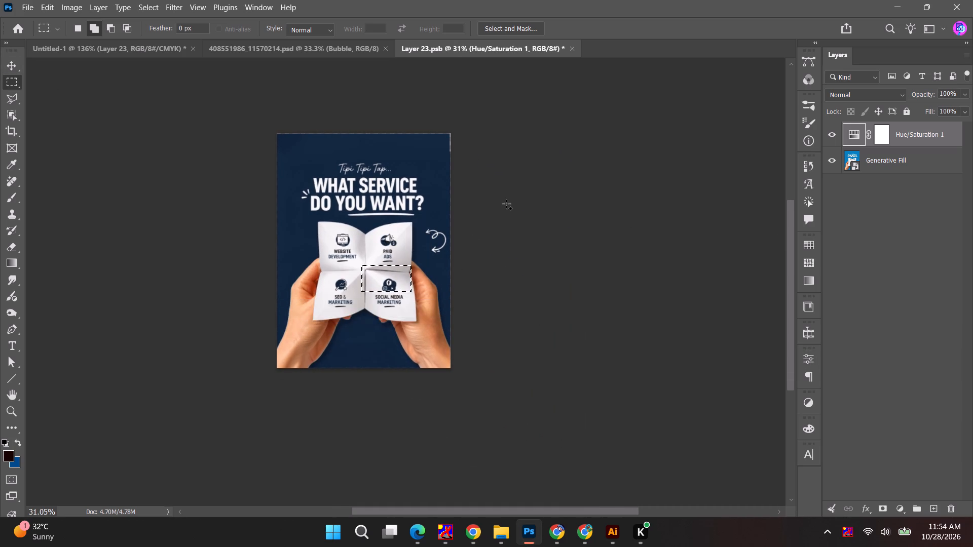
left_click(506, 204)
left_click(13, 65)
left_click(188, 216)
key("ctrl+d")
Inspect the recoloured post's headline, paper-fold artwork and hands up close and as a whole.
scroll(391, 273, "up", 4, "alt")
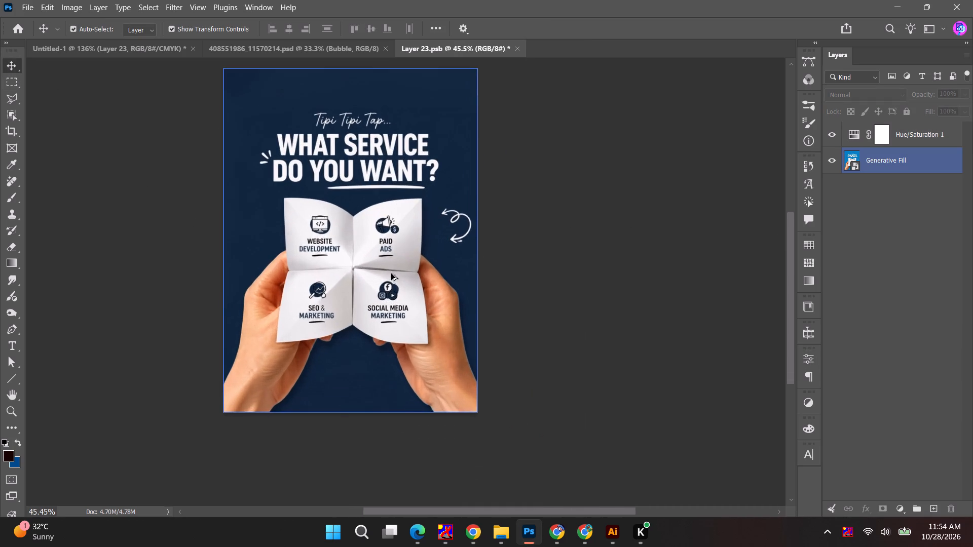
key("space")
left_click_drag(472, 227, 425, 279)
scroll(373, 283, "up", 3, "alt")
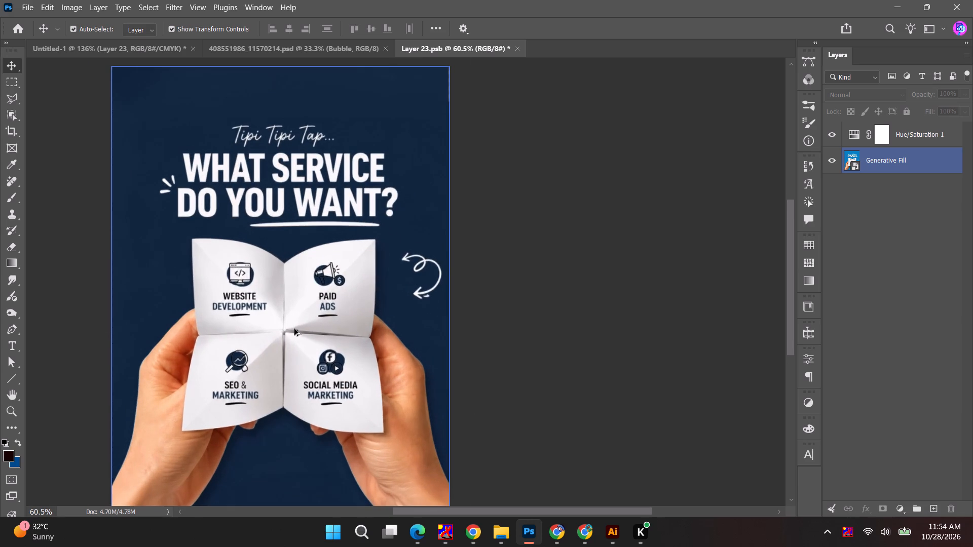
scroll(294, 329, "up", 2, "alt")
scroll(294, 329, "down", 2, "alt")
key("space")
left_click_drag(309, 195, 307, 217)
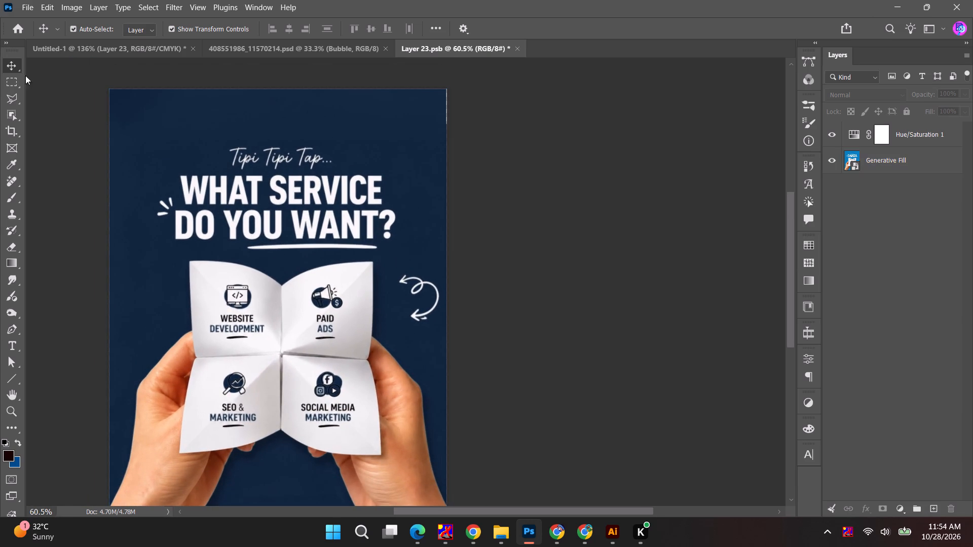
scroll(410, 211, "down", 4, "alt")
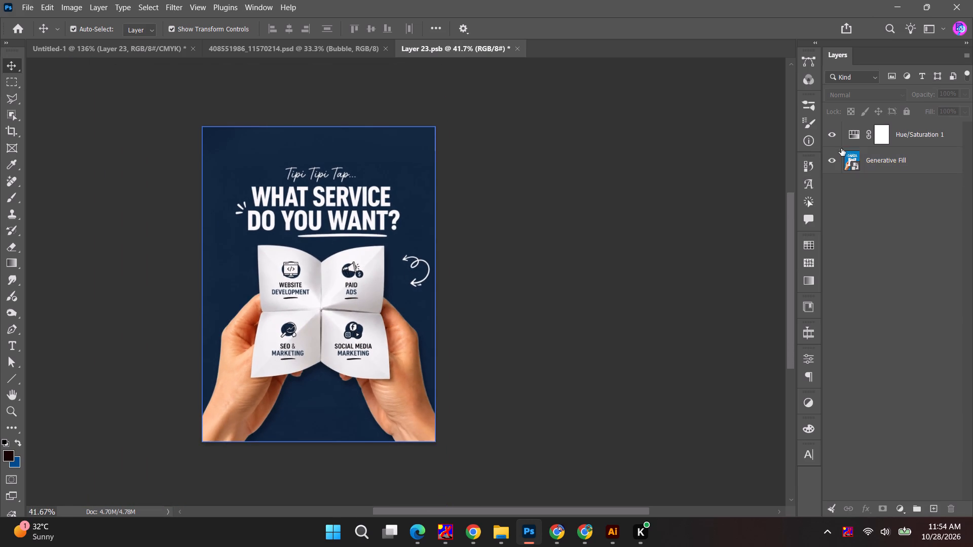
Save the edited Layer 23 smart object document.
key("ctrl+s")
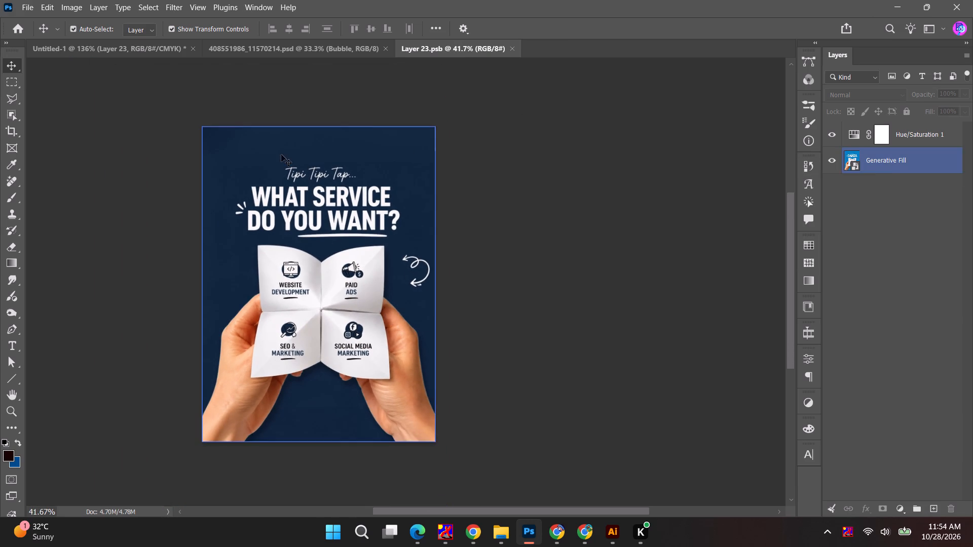
Export the recoloured design as a PNG named IOTS Post in the Downloads folder.
left_click(27, 0)
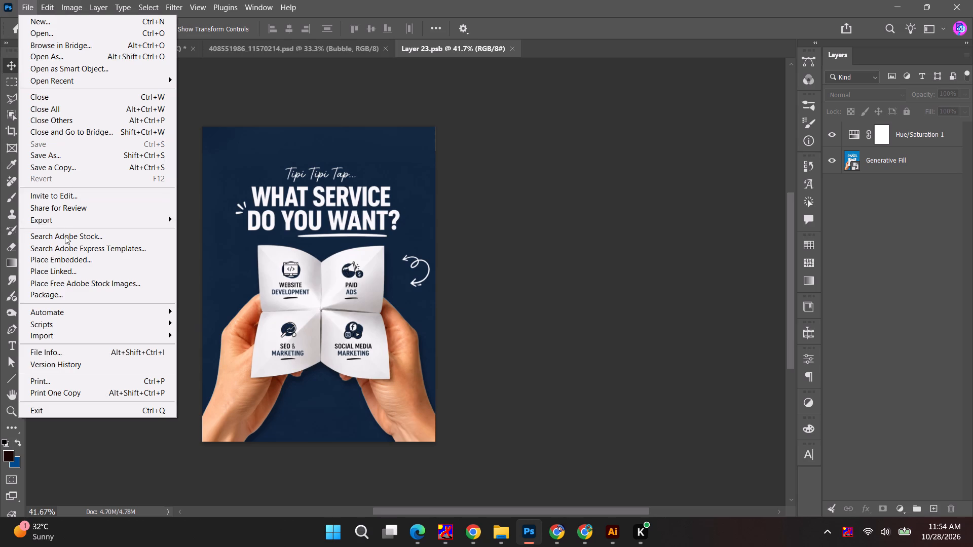
left_click(242, 214)
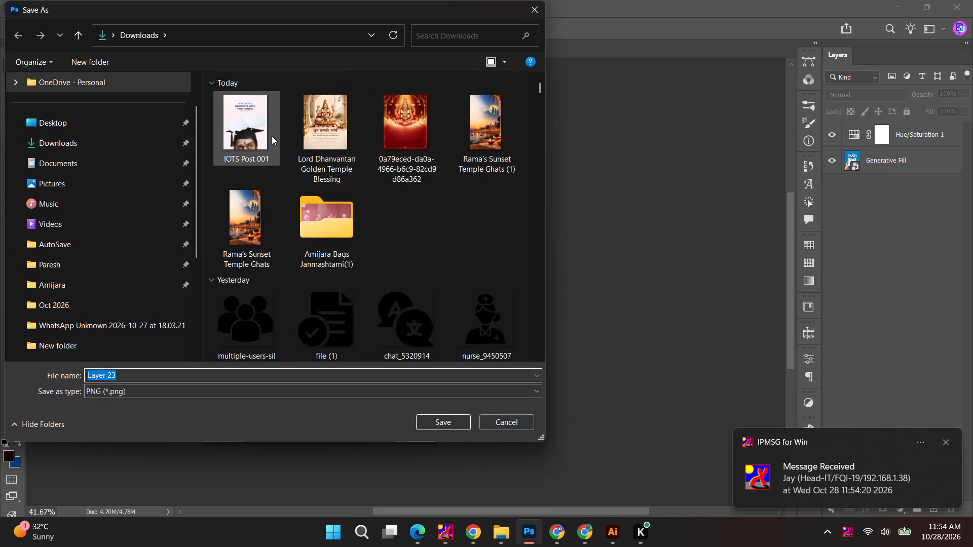
left_click(267, 136)
double_click(141, 380)
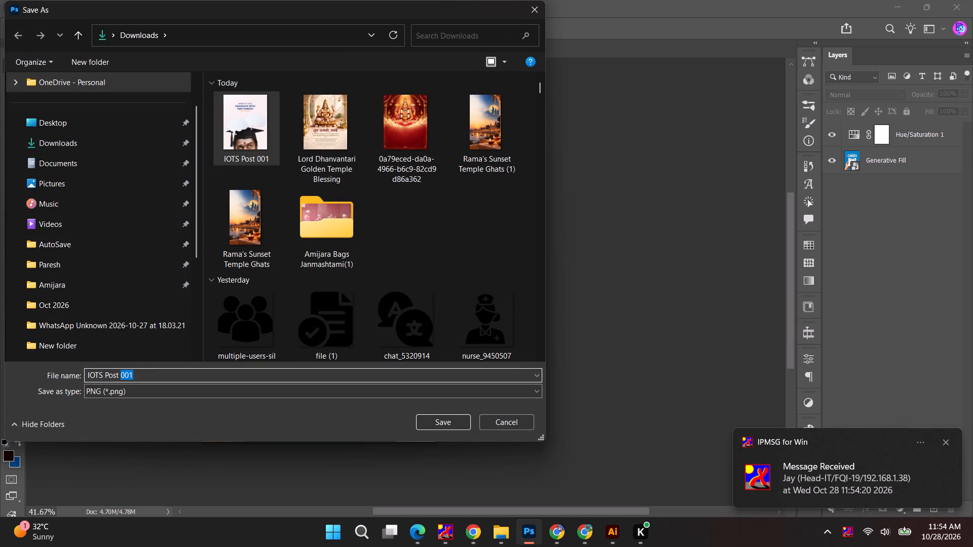
key("Delete")
key("Insert")
key("Insert")
key("Insert")
key("Insert")
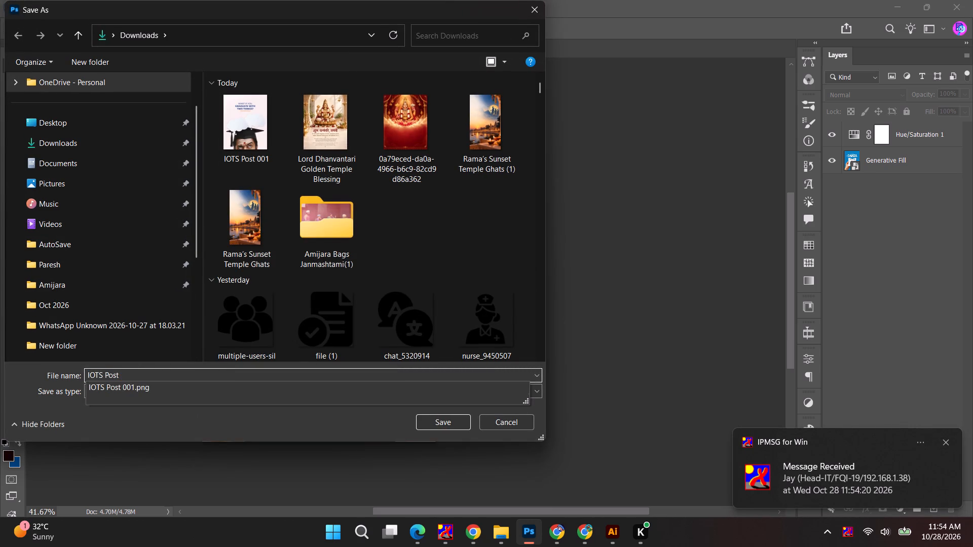
key("Return")
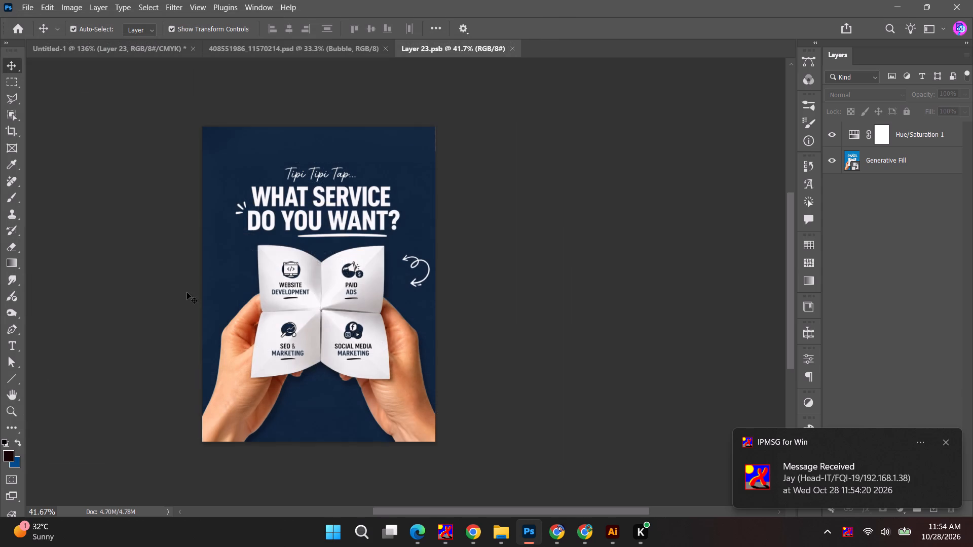
Switch to Chrome and pause the Zhalak Taryanchi video on YouTube.
key("alt+Tab")
left_click(617, 216, "alt")
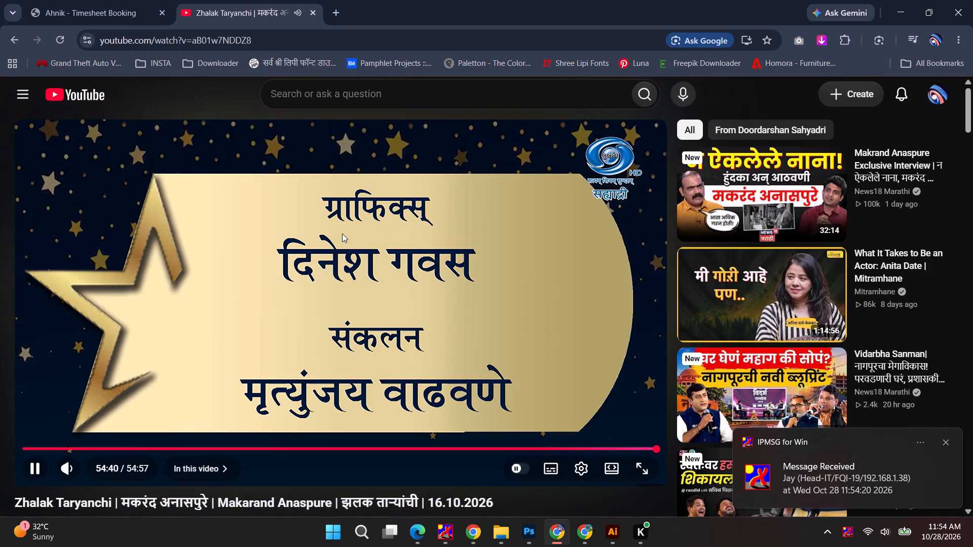
left_click(342, 233)
Browse the recommended YouTube videos and open the Aadi Anant video from Maharashtra Times.
scroll(346, 257, "down", 4)
scroll(651, 262, "up", 2)
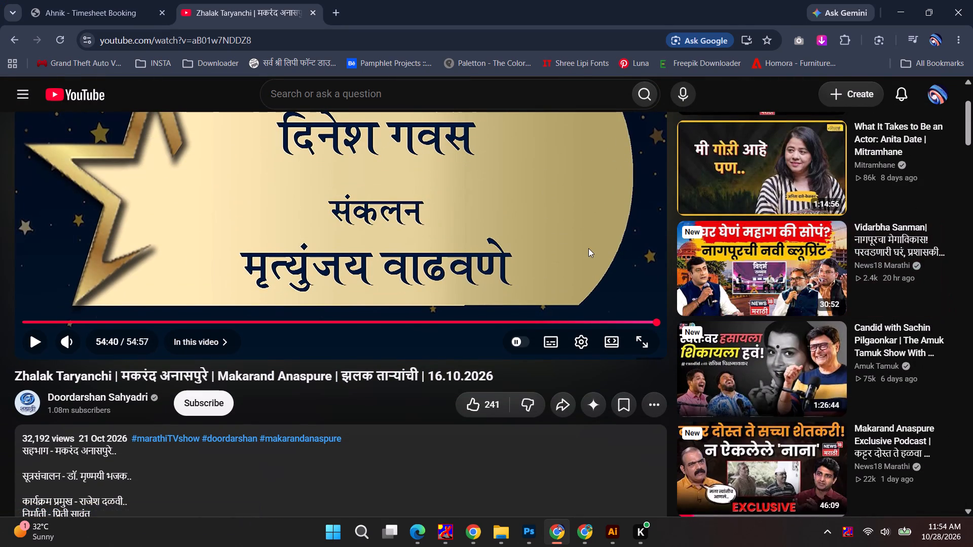
scroll(735, 271, "down", 1)
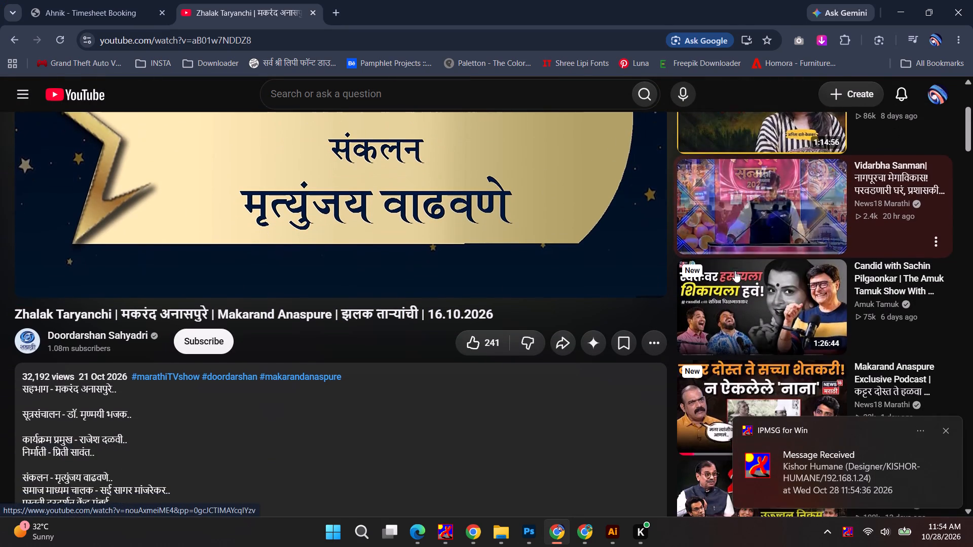
scroll(781, 434, "down", 2)
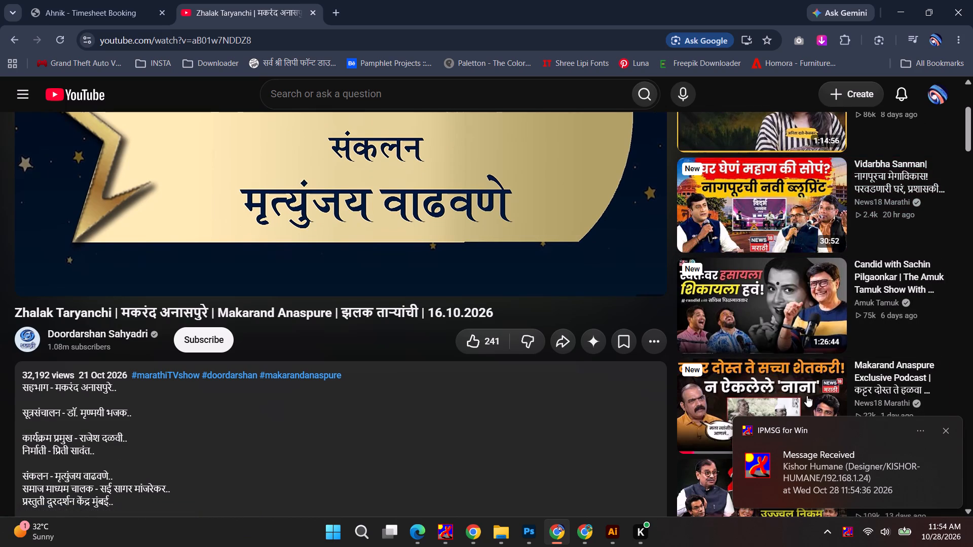
scroll(807, 396, "down", 4)
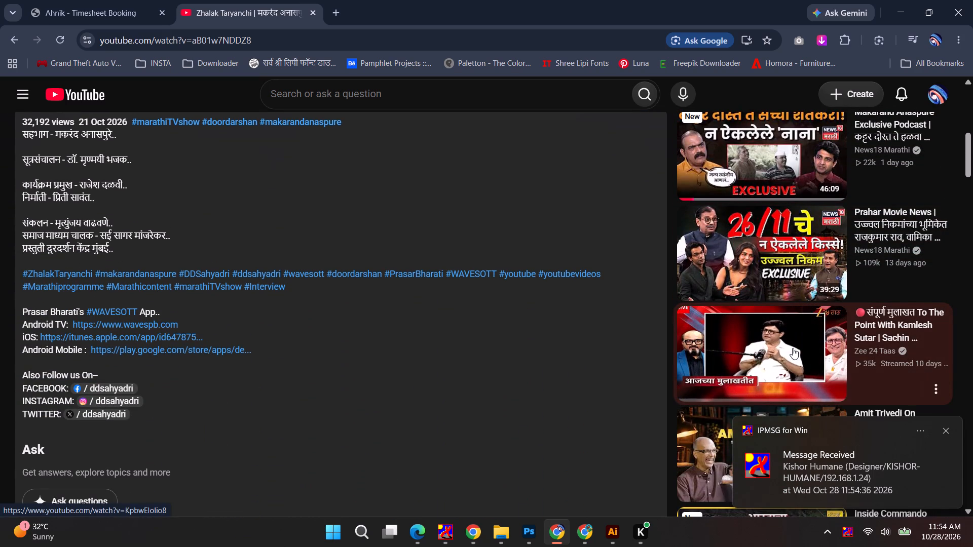
scroll(793, 348, "down", 4)
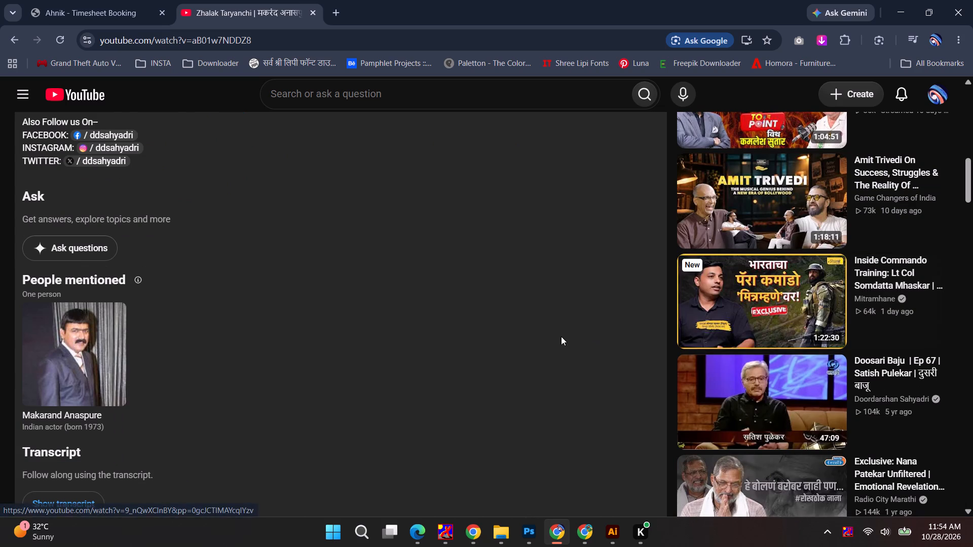
scroll(733, 316, "down", 1)
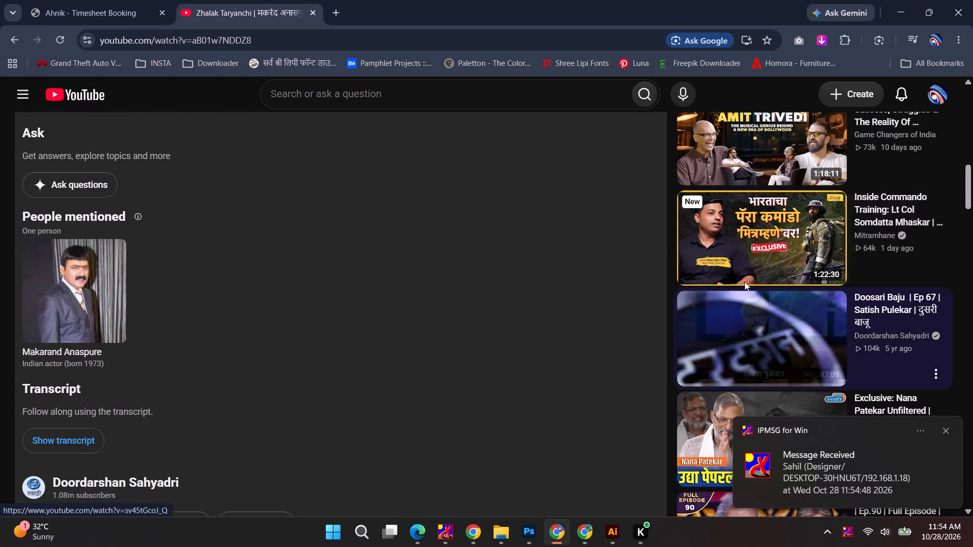
scroll(752, 253, "down", 2)
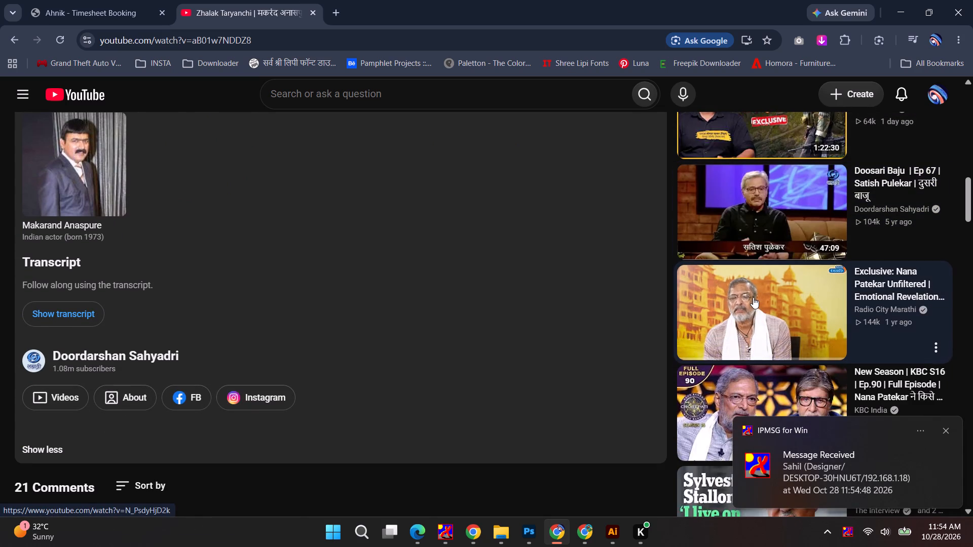
scroll(761, 347, "down", 5)
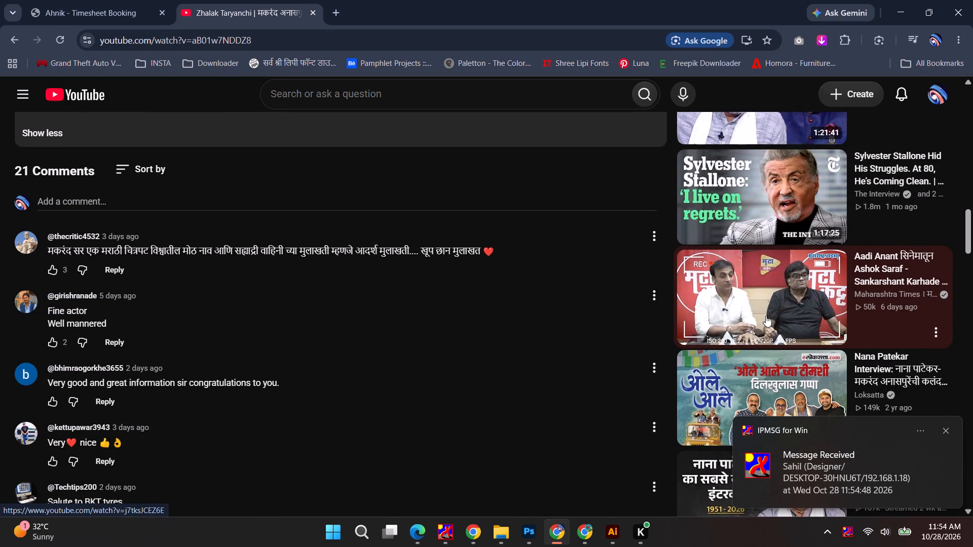
left_click(766, 316)
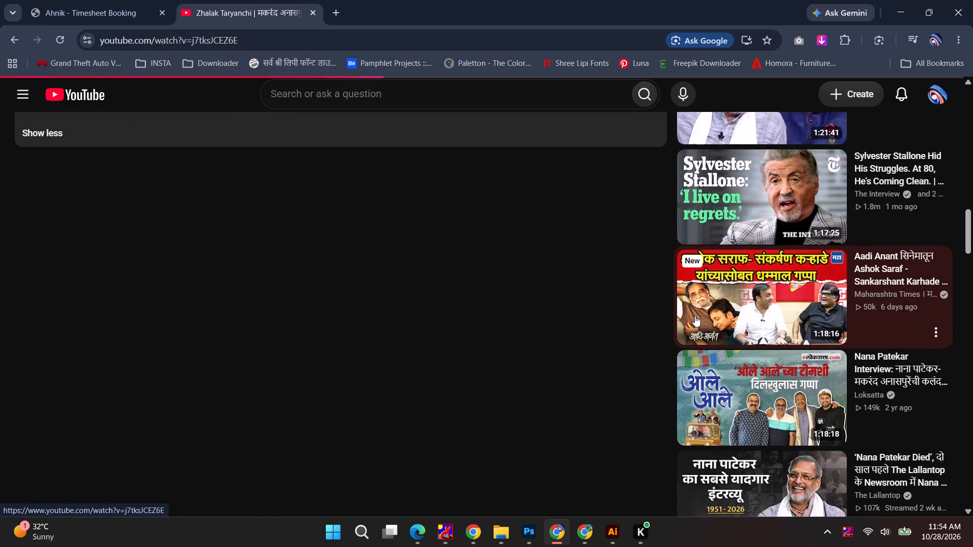
Switch to Photoshop and set the hue of the blues in the Hue/Saturation 1 adjustment to +33.
key("alt+Tab")
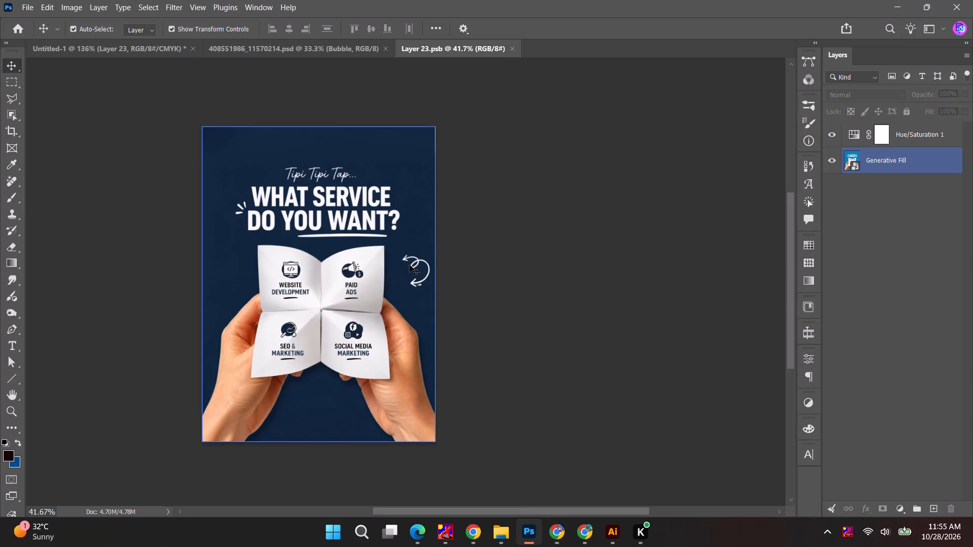
left_click(854, 134)
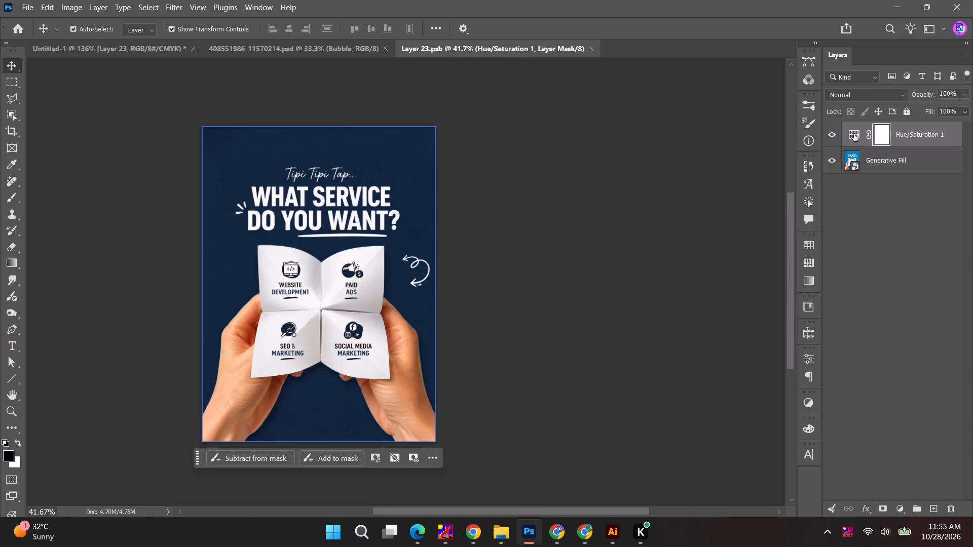
double_click(848, 133)
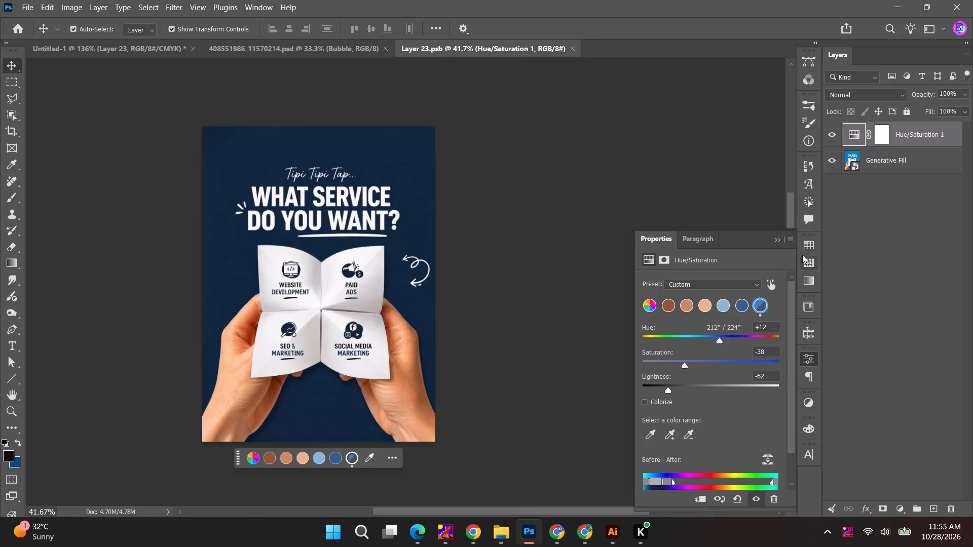
left_click_drag(720, 342, 738, 342)
left_click_drag(738, 342, 738, 342)
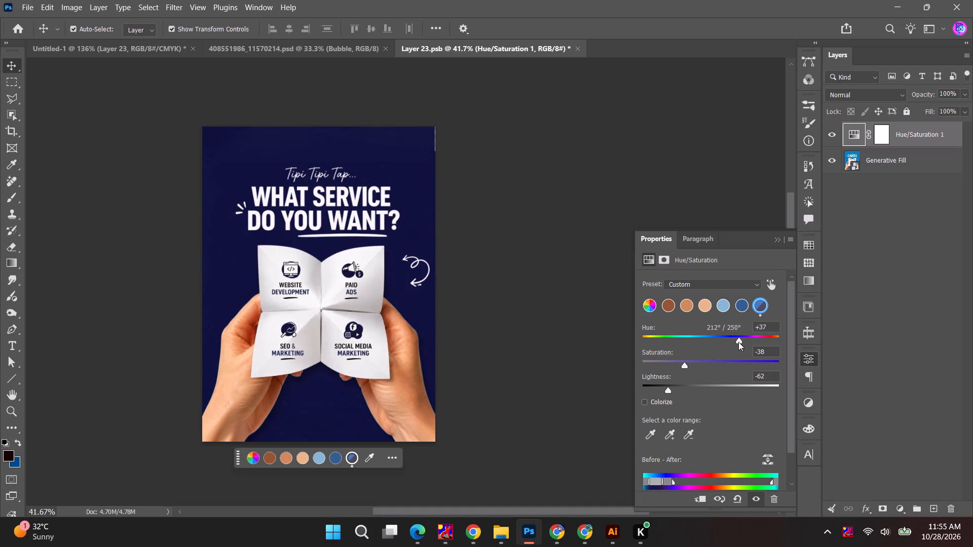
left_click_drag(738, 342, 736, 342)
Export the recoloured Layer 23 design as a PNG.
left_click(22, 5)
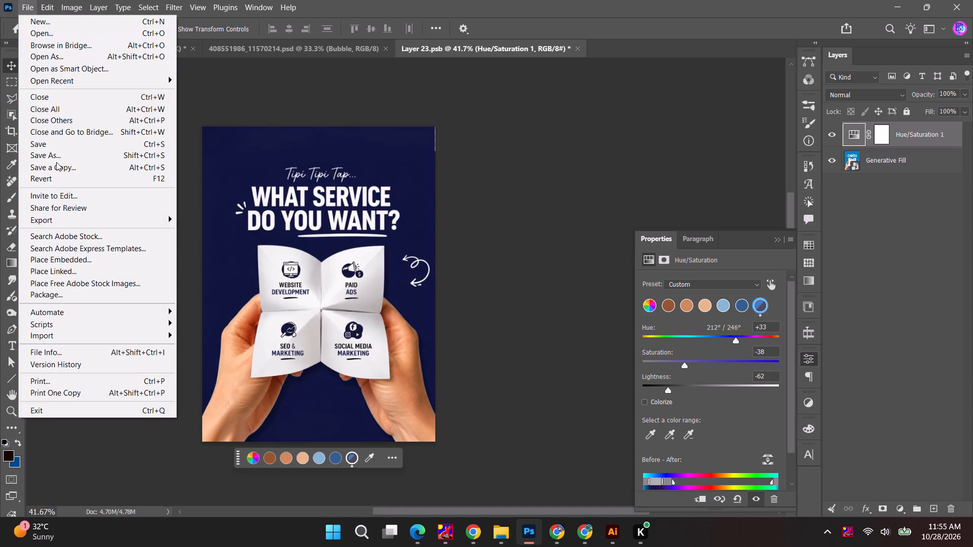
left_click(192, 223)
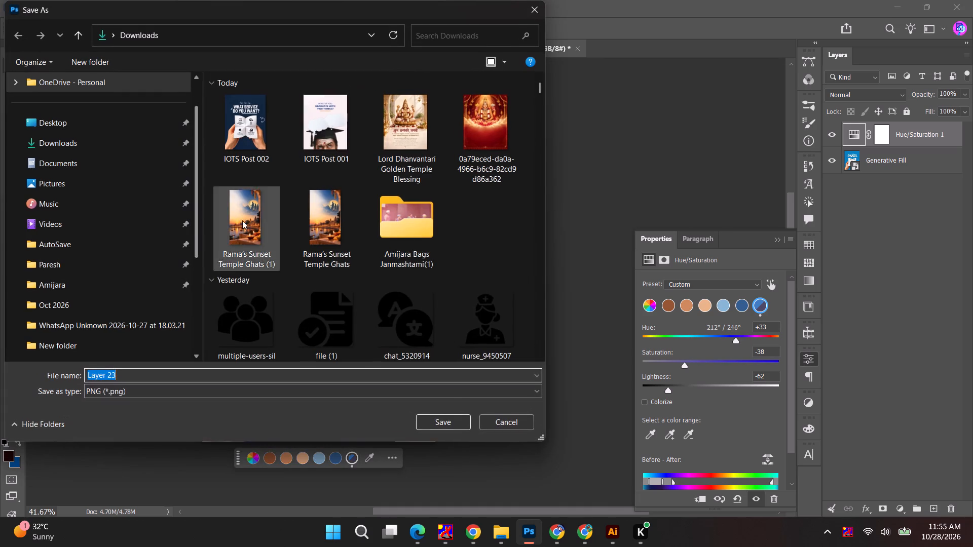
Save the PNG in Downloads as IOTS Post 002, replacing the existing file.
left_click(244, 126)
left_click(446, 421)
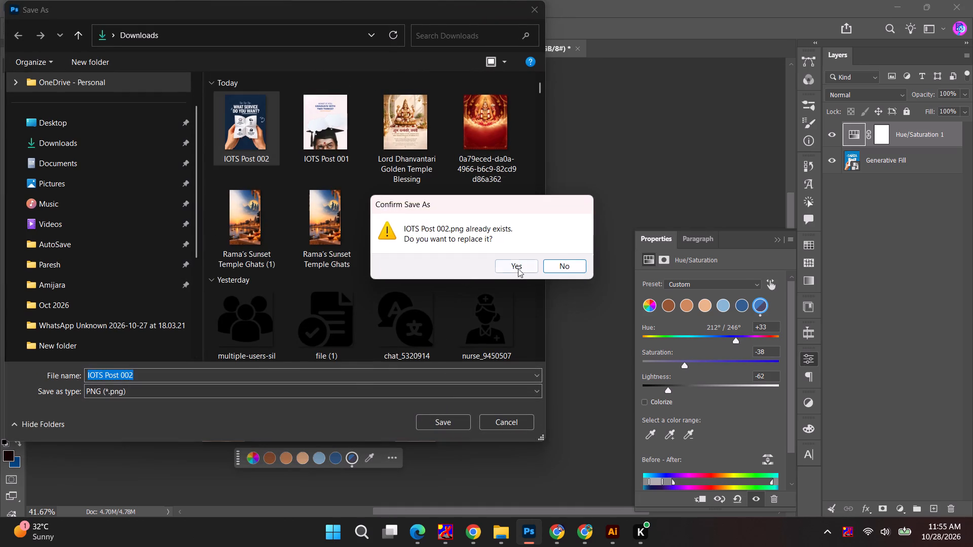
left_click(527, 264)
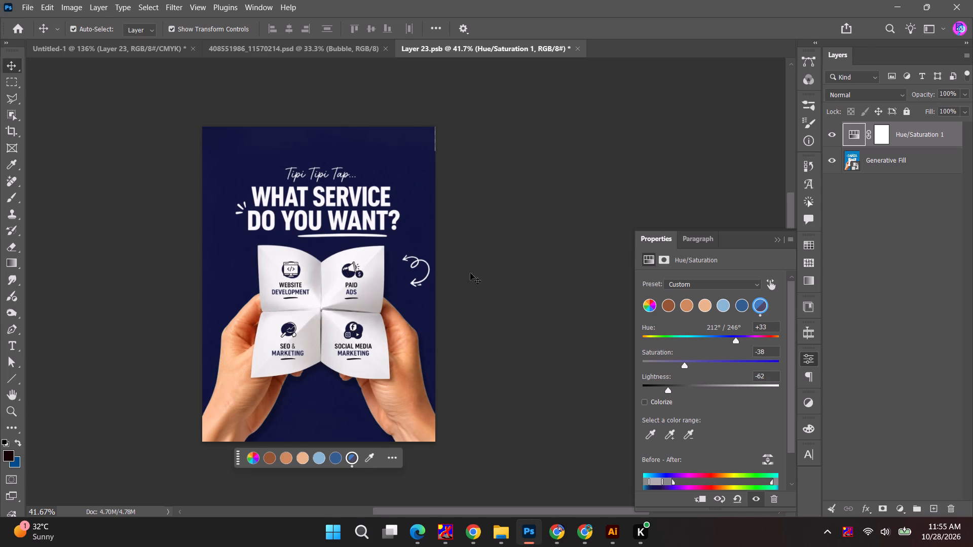
key("alt+Tab")
key("alt+Tab")
left_click(866, 468)
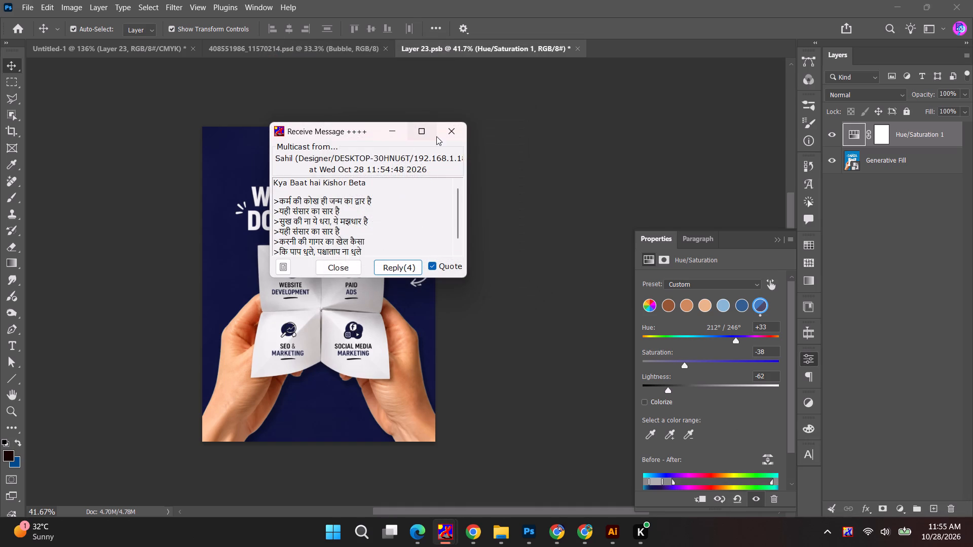
left_click(451, 130)
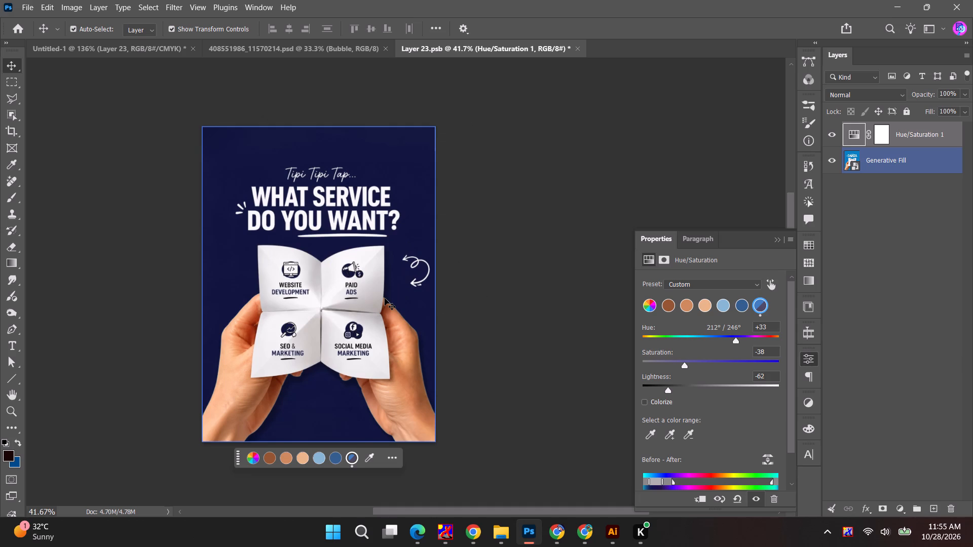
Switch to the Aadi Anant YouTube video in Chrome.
key("alt+Tab")
left_click(351, 228, "alt")
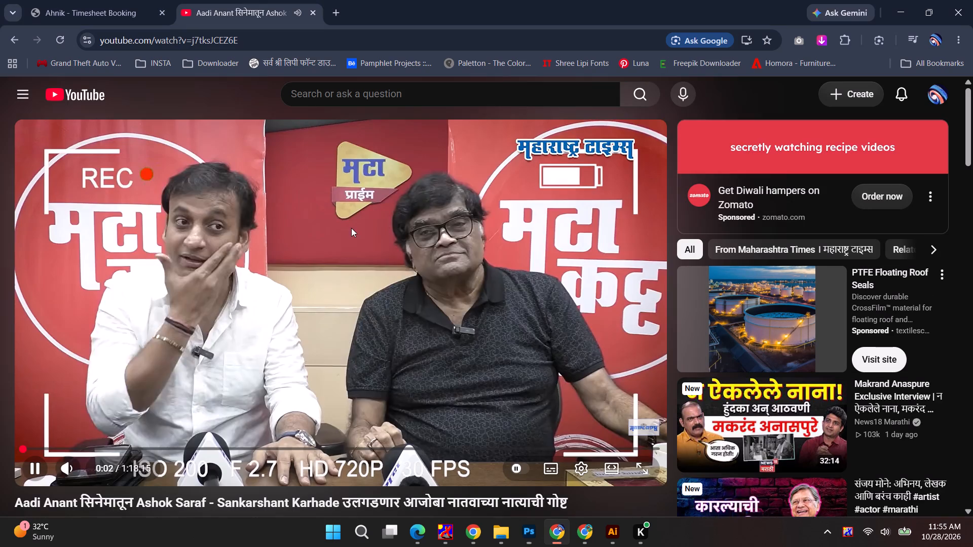
key("alt+Tab")
key("alt+Tab")
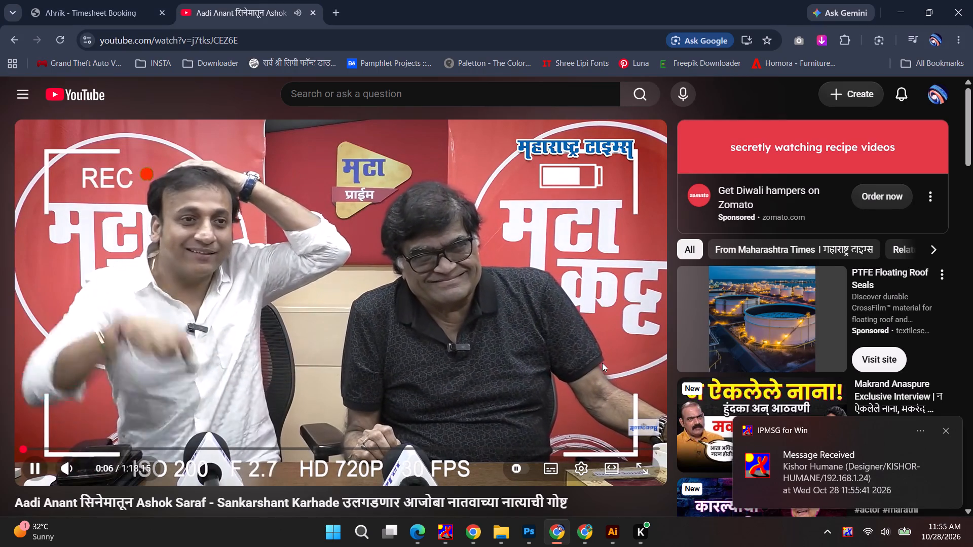
left_click(840, 472)
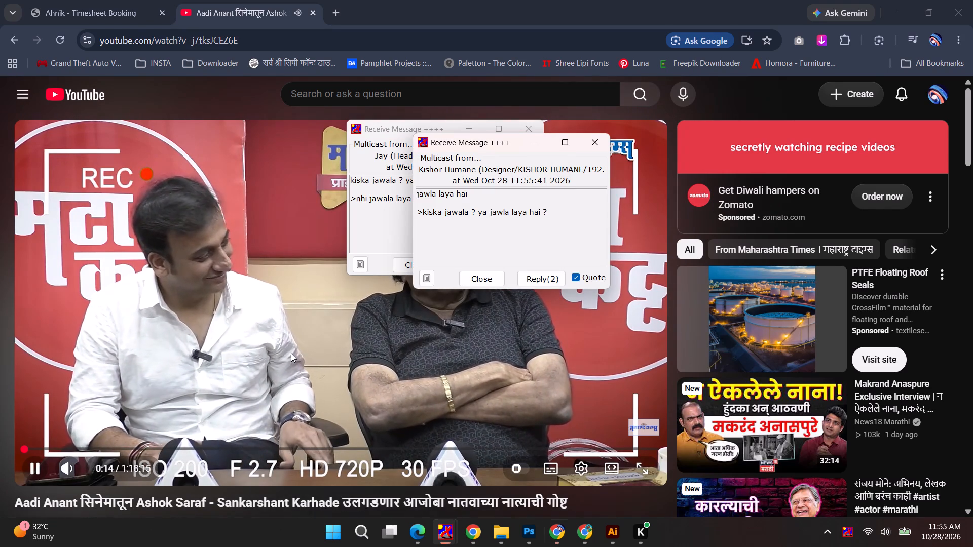
left_click(291, 353)
left_click(291, 353)
key("alt+Tab")
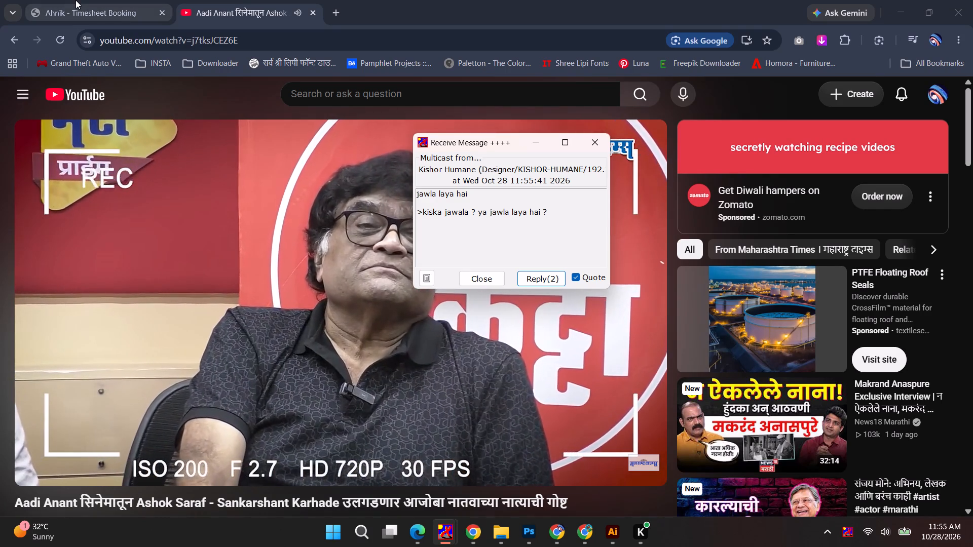
Bring up the Ahnik Timesheet Booking page in Chrome and dismiss the remaining message window.
left_click(76, 0)
key("alt+Tab")
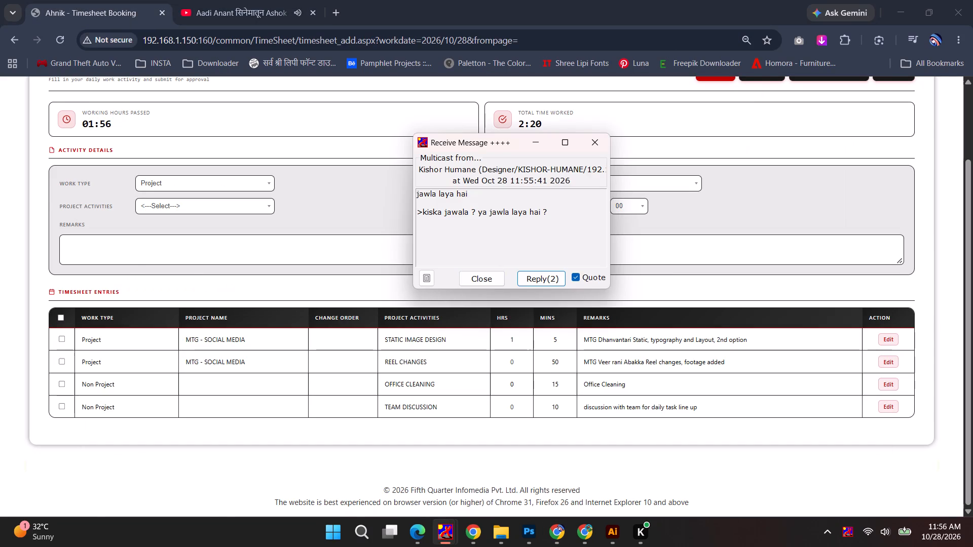
left_click(691, 214)
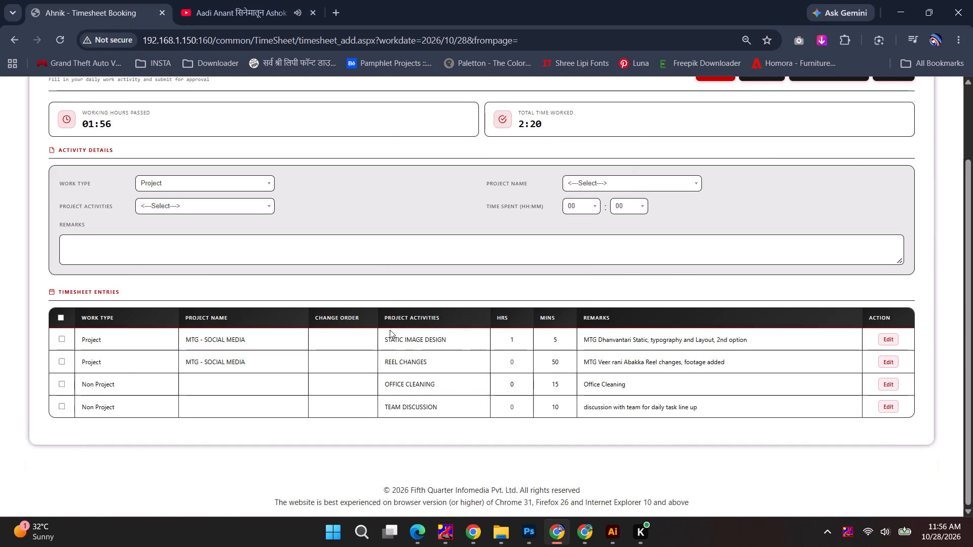
Switch to Photoshop, return to the Untitled-1 document and make the IOTS Post 01 artboard visible.
left_click(536, 535)
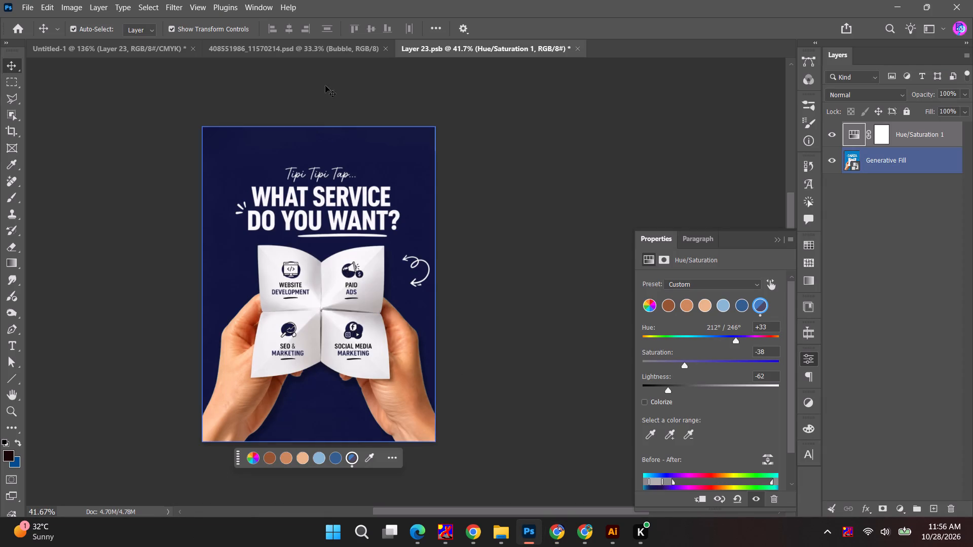
left_click(259, 50)
left_click(113, 51)
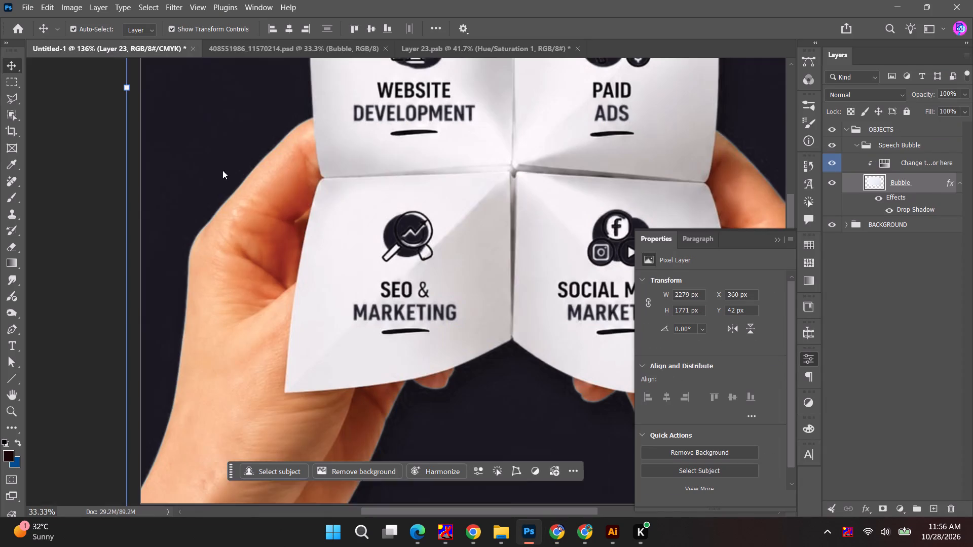
scroll(335, 284, "down", 15, "alt")
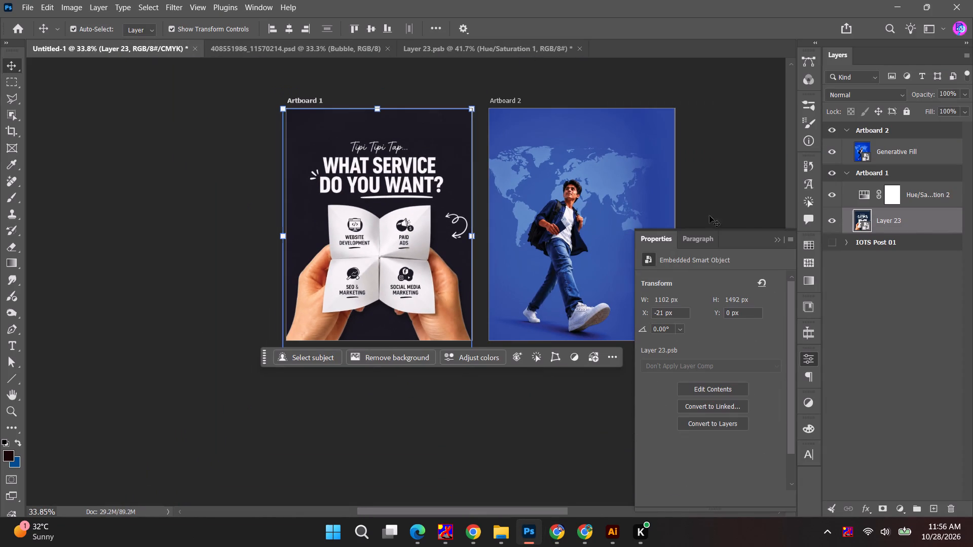
left_click(833, 247)
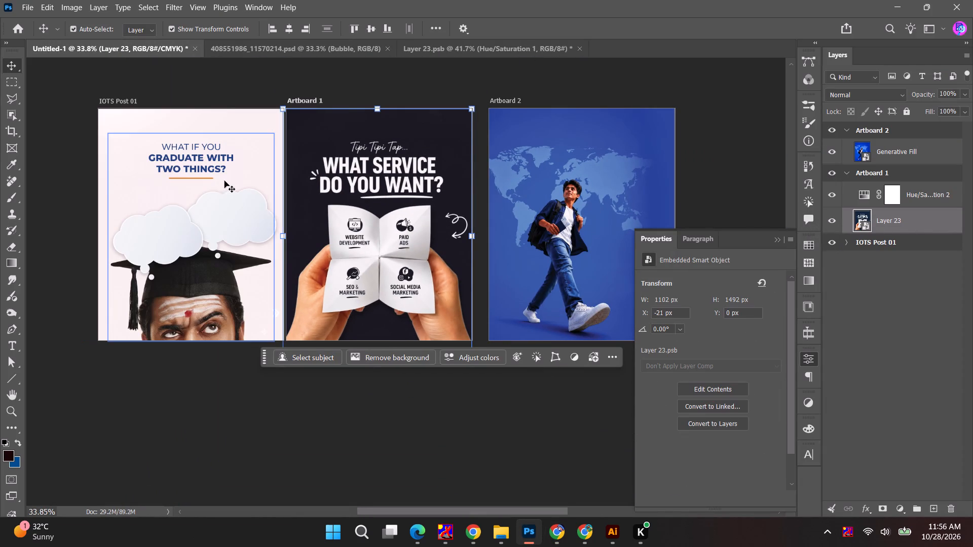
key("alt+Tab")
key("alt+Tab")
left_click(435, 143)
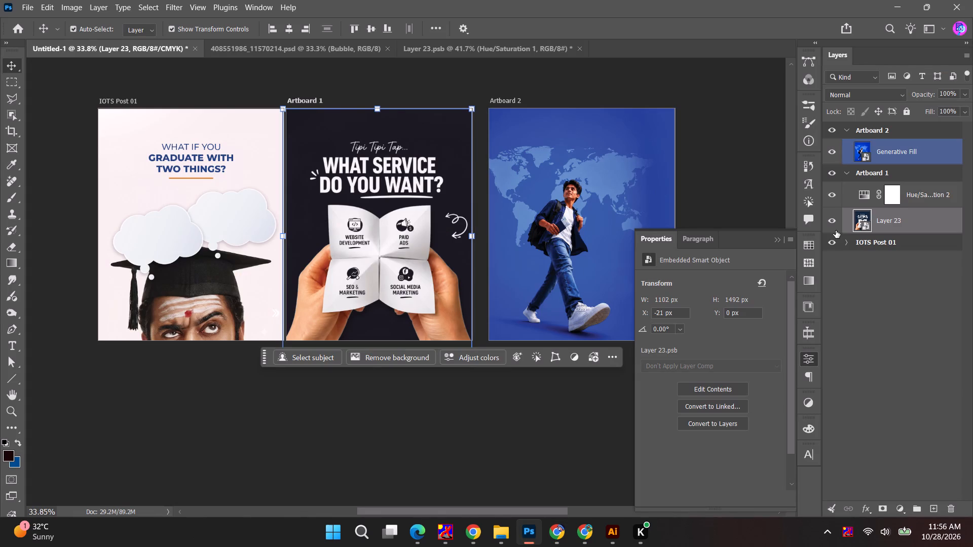
Hide Hue/Saturation 2 on Artboard 1, hide Hue/Saturation 1 inside the Layer 23 smart object, save it and return to Untitled-1.
left_click(827, 197)
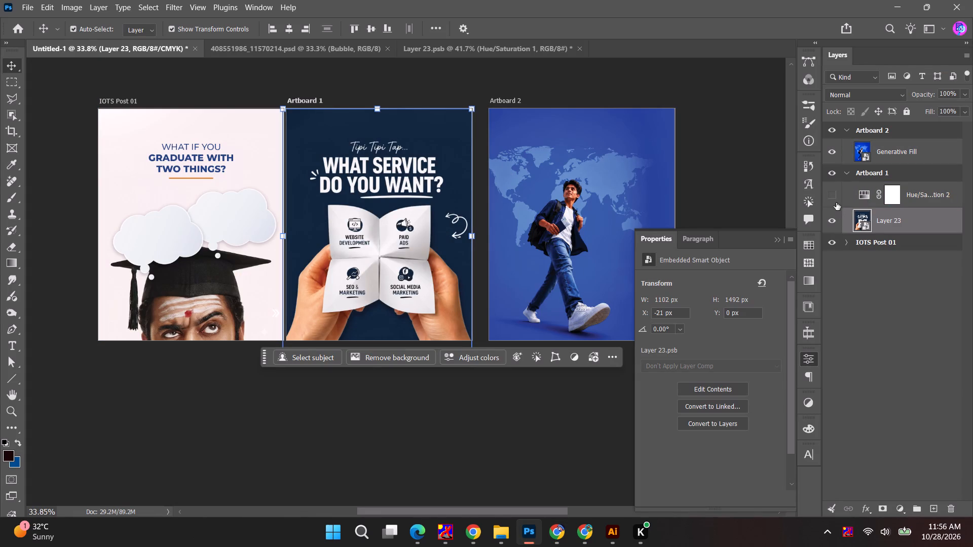
double_click(861, 218)
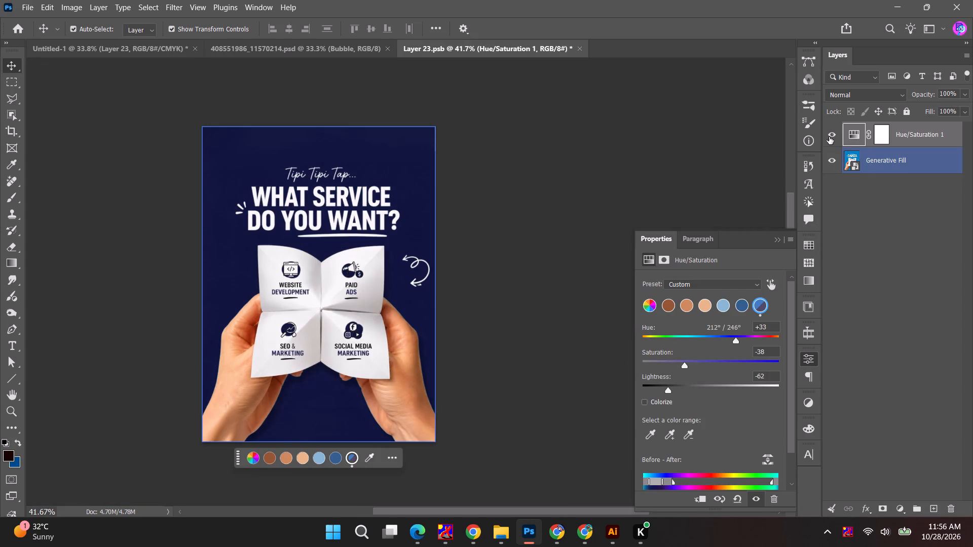
left_click(829, 137)
key("ctrl+s")
left_click(300, 51)
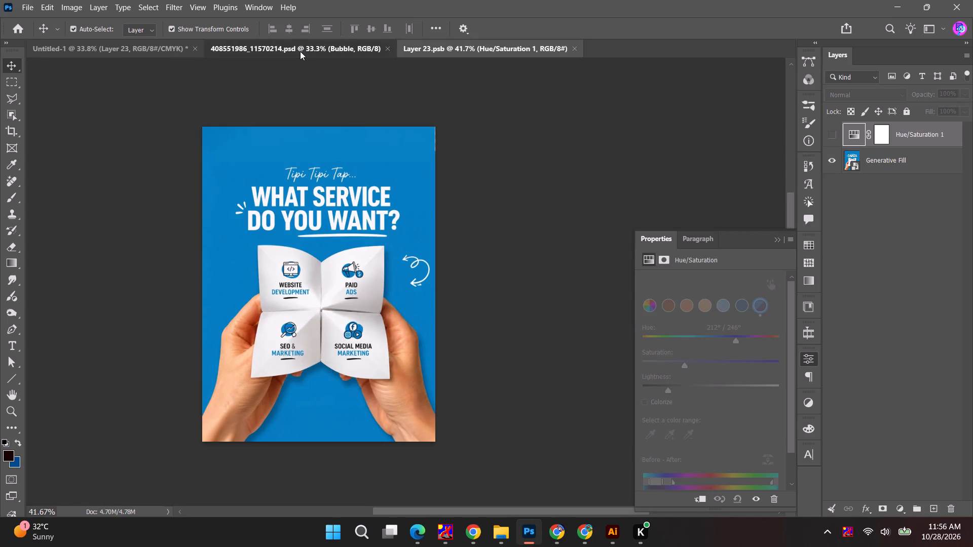
left_click(99, 49)
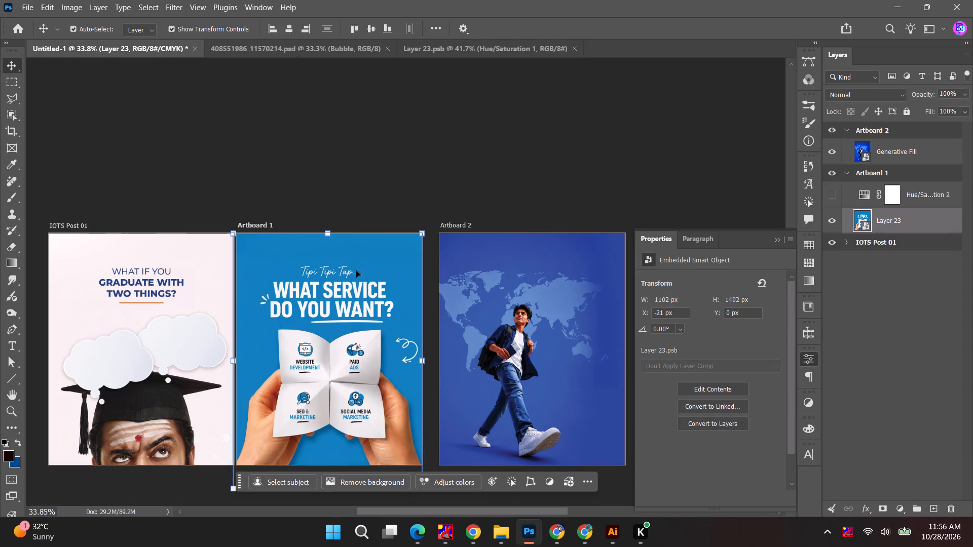
Show Hue/Saturation 2 on Artboard 1 again, slightly lowering the hue and raising the saturation of its blues for a richer navy.
left_click(868, 202)
left_click(840, 198)
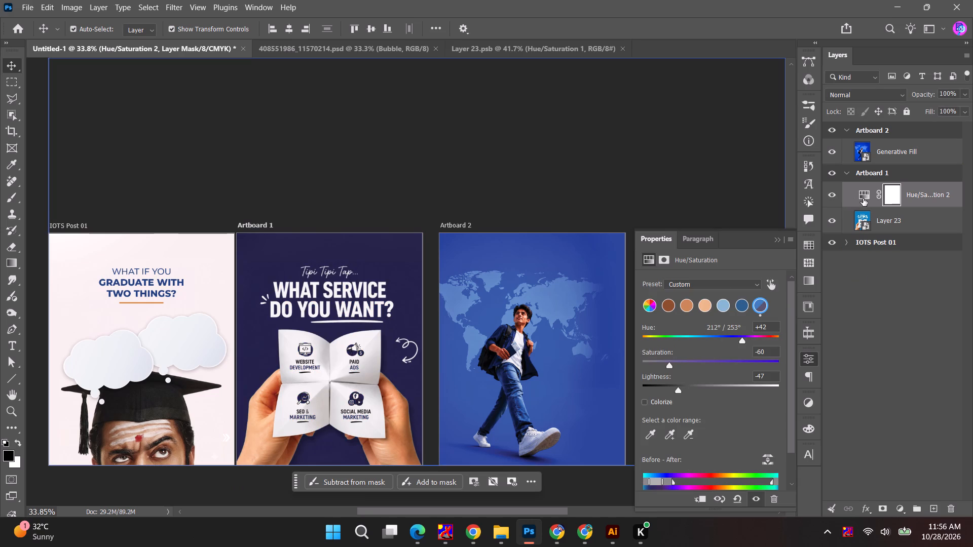
double_click(863, 198)
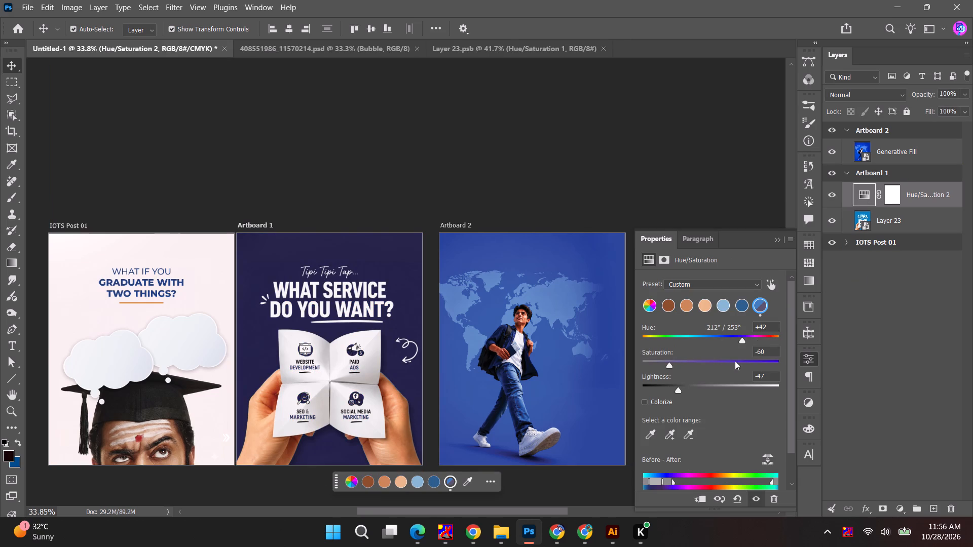
left_click_drag(744, 337, 739, 337)
left_click_drag(675, 362, 685, 363)
left_click(775, 240)
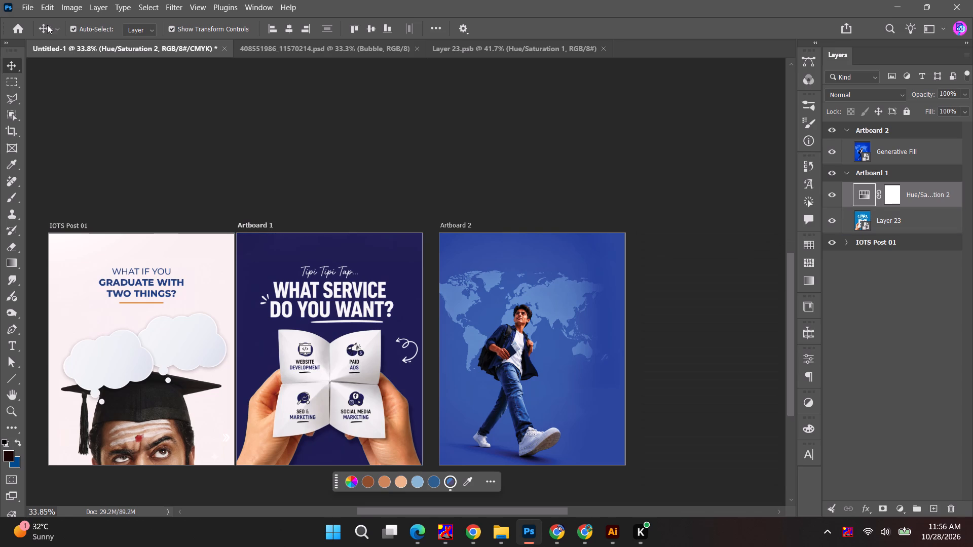
Move Artboard 2 horizontally towards Artboard 1, keeping their tops aligned and leaving only a narrow gap between them.
left_click(8, 69)
left_click(310, 191)
key("space")
key("space")
key("space")
key("space")
key("space")
key("space")
key("space")
key("space")
key("space")
key("space")
key("space")
key("space")
key("space")
key("space")
key("space")
key("space")
key("space")
left_click_drag(372, 212, 399, 161)
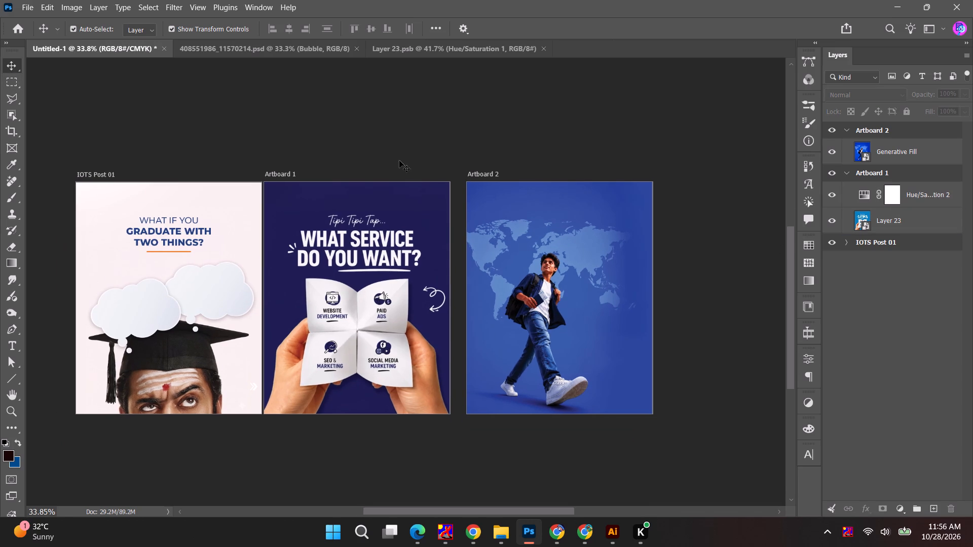
left_click(570, 313)
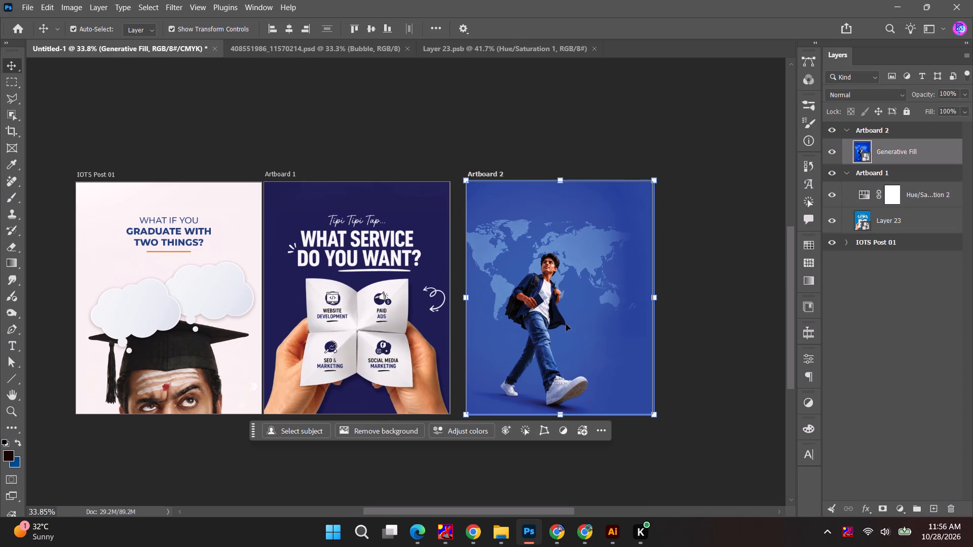
left_click(497, 139)
left_click_drag(484, 176, 474, 176)
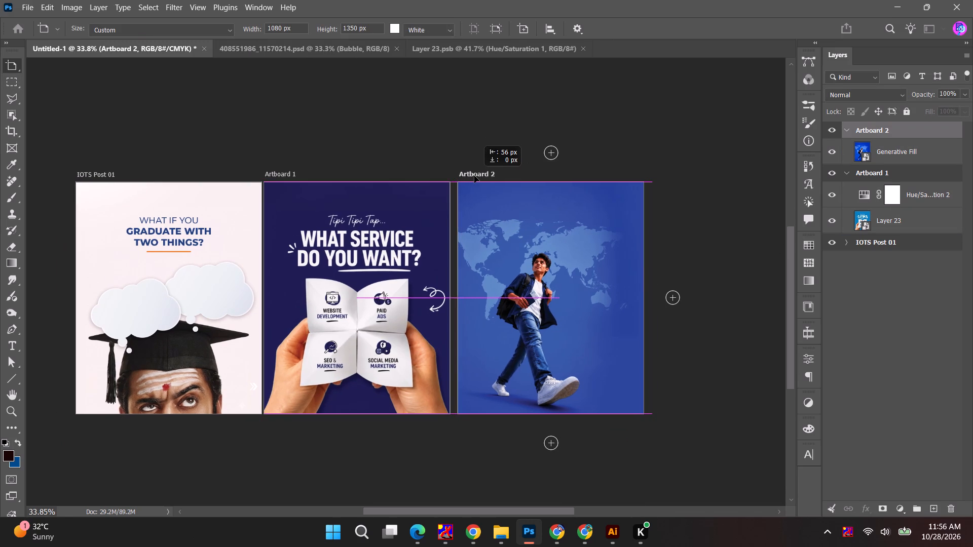
left_click_drag(474, 176, 472, 176)
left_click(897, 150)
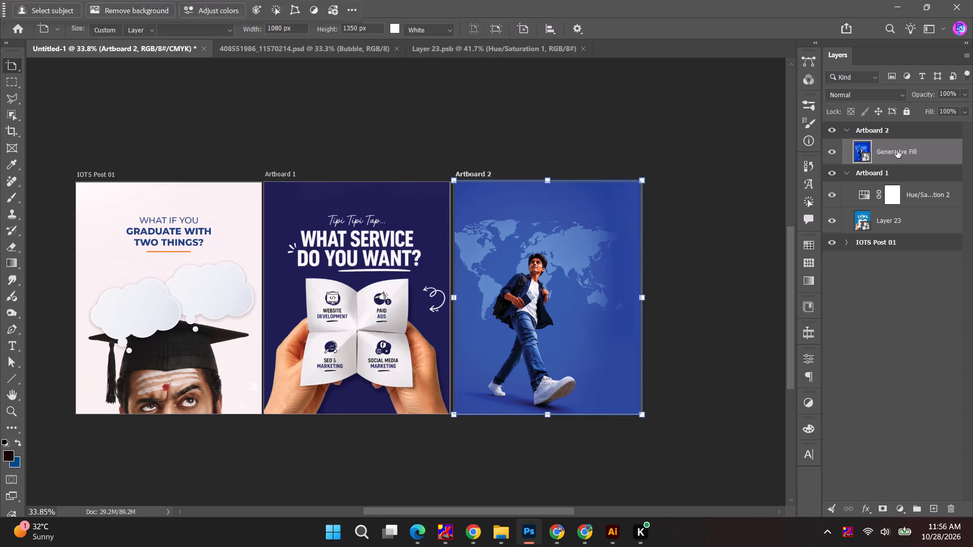
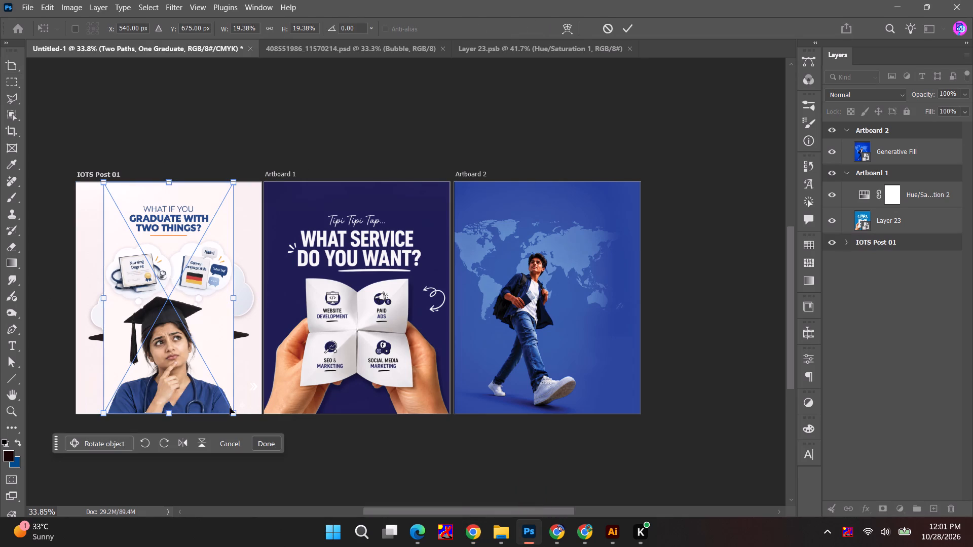
Scale the placed graduate image to about 21.5% and centre it horizontally over the IOTS Post 01 artboard.
left_click_drag(238, 416, 275, 484, "alt+shift")
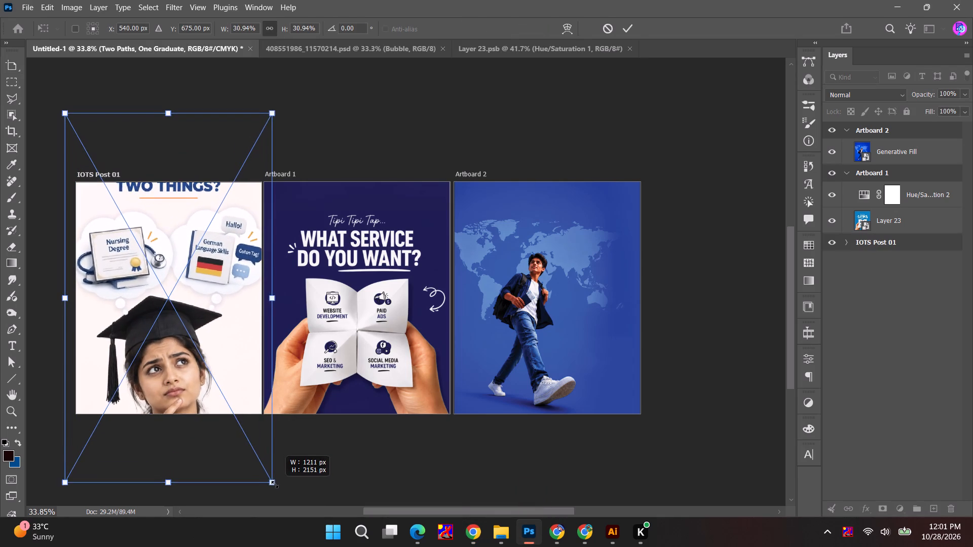
left_click_drag(275, 484, 267, 467, "alt+shift")
left_click_drag(173, 167, 172, 209)
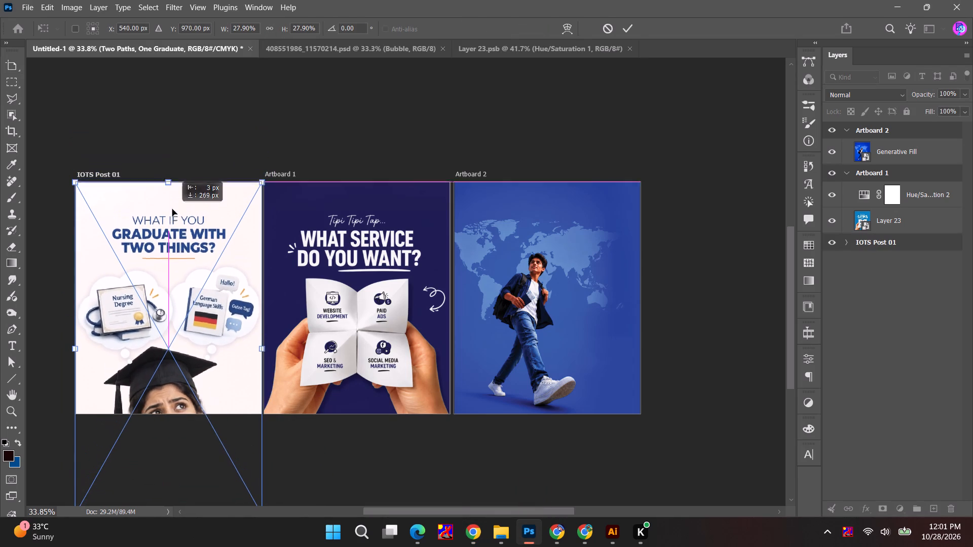
left_click_drag(172, 209, 172, 201)
key("space")
key("space")
left_click_drag(164, 379, 169, 329)
left_click_drag(178, 452, 179, 408, "shift")
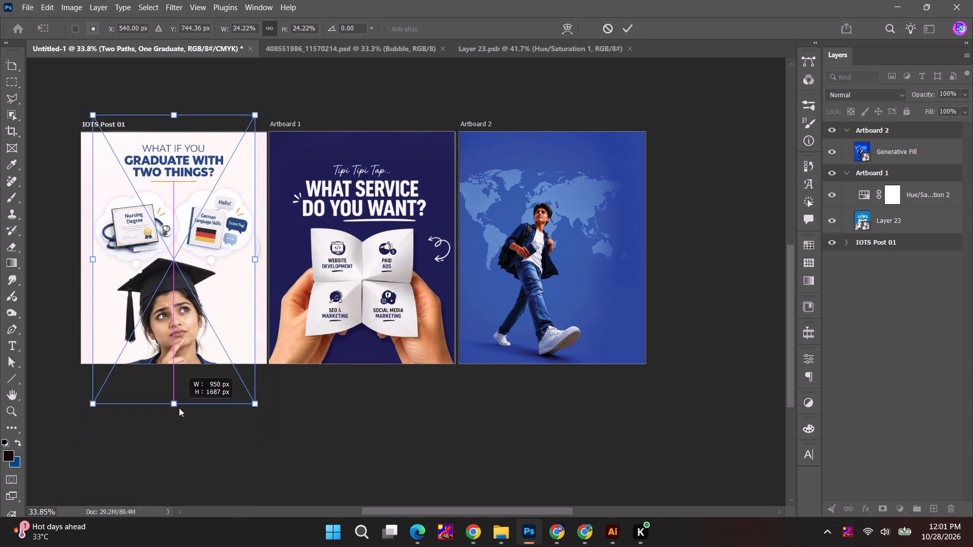
left_click_drag(179, 408, 180, 391, "shift")
left_click_drag(172, 116, 172, 133, "shift")
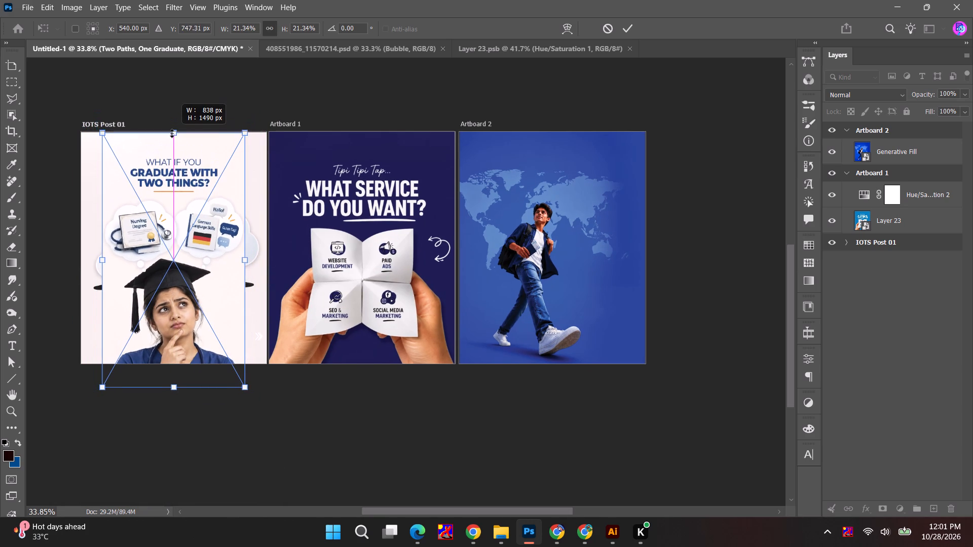
left_click_drag(172, 133, 172, 132, "shift")
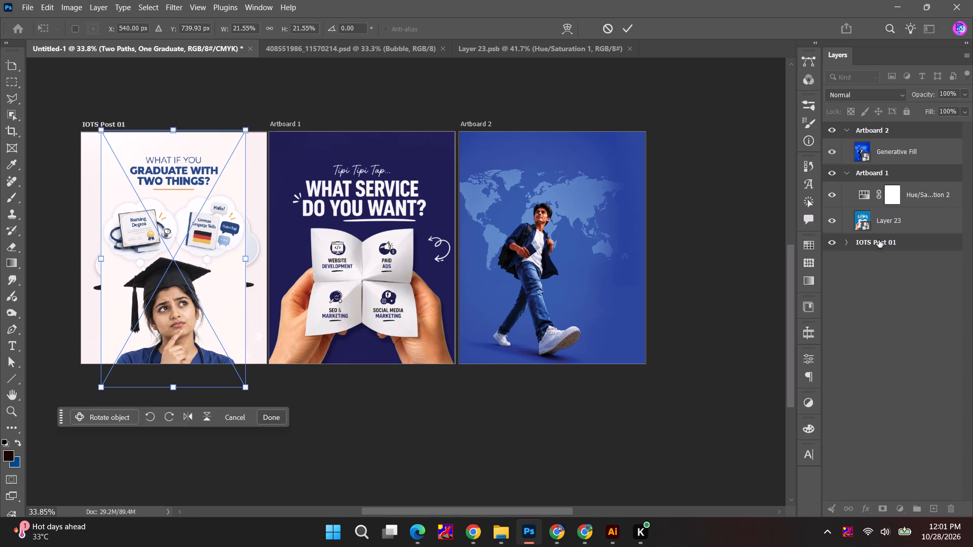
left_click(619, 21)
left_click(623, 28)
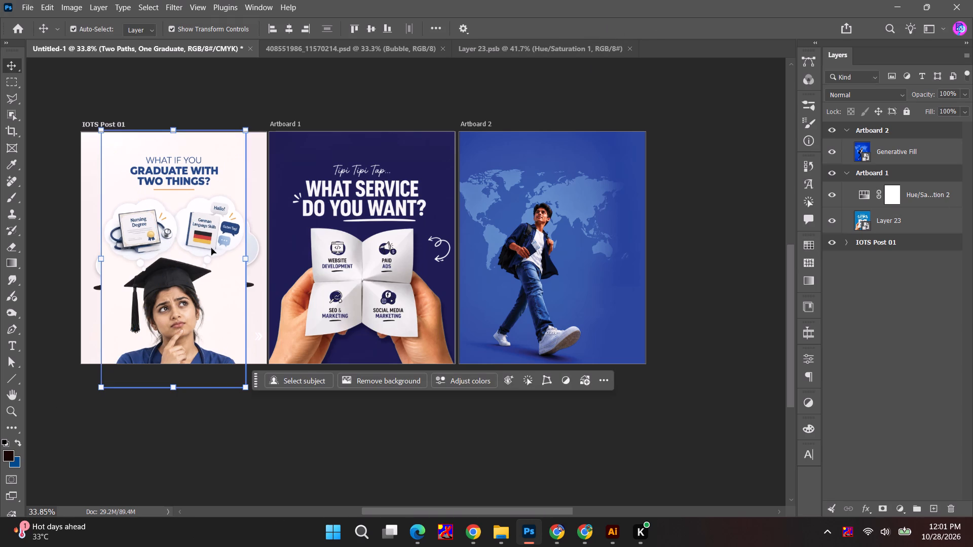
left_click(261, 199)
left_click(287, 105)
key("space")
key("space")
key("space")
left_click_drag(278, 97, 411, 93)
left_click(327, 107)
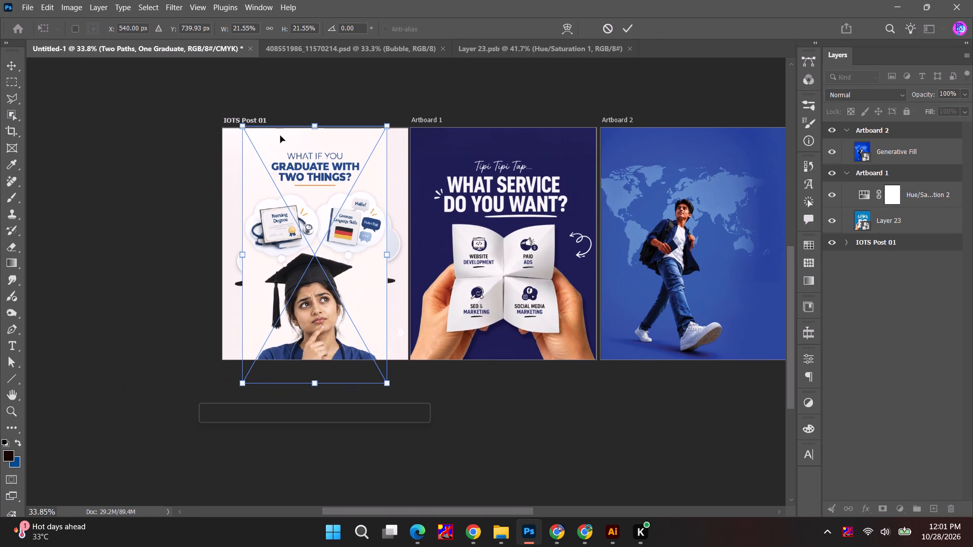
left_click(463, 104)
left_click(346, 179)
In IOTS Post 01, group the Line 1 layer with the original heading text layer and hide that group.
left_click(848, 241)
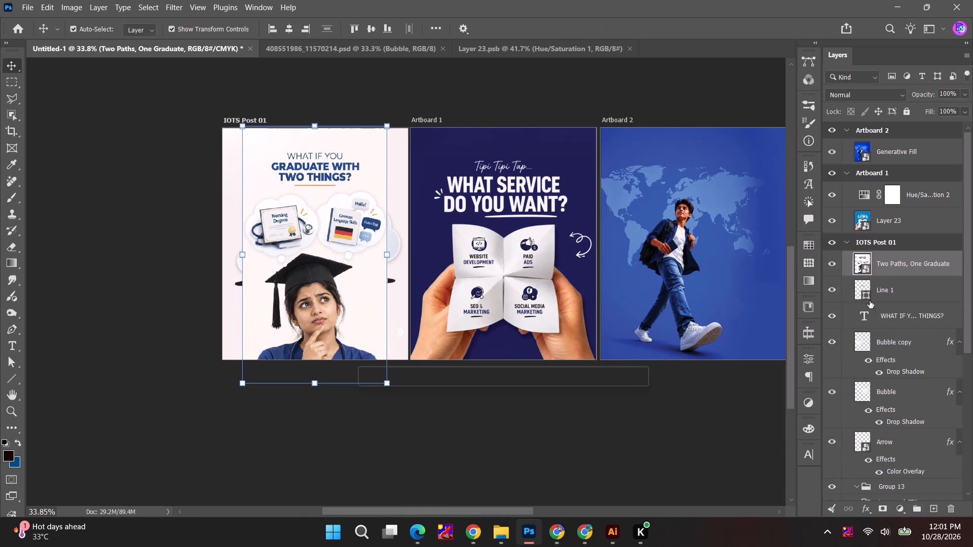
left_click(898, 262)
scroll(887, 321, "down", 10)
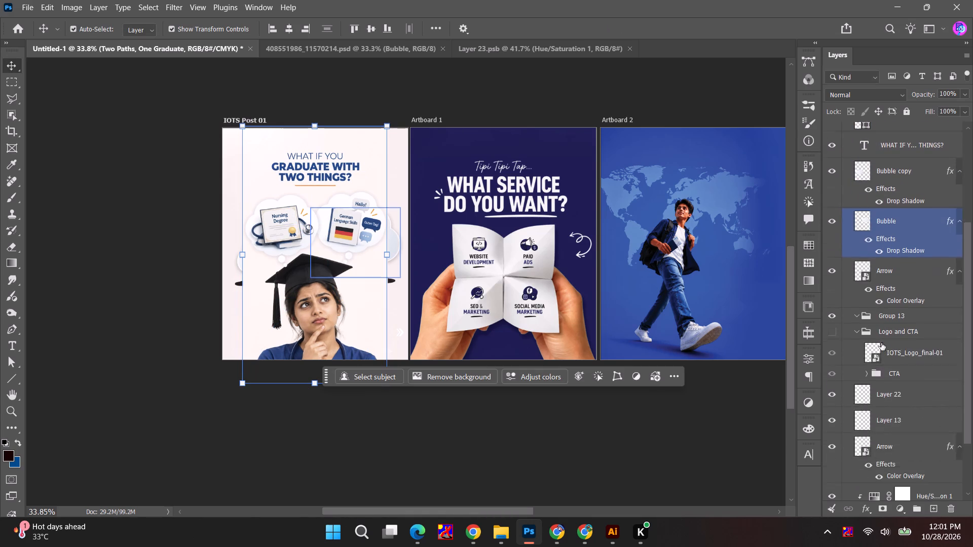
scroll(867, 440, "down", 5)
scroll(862, 410, "up", 12)
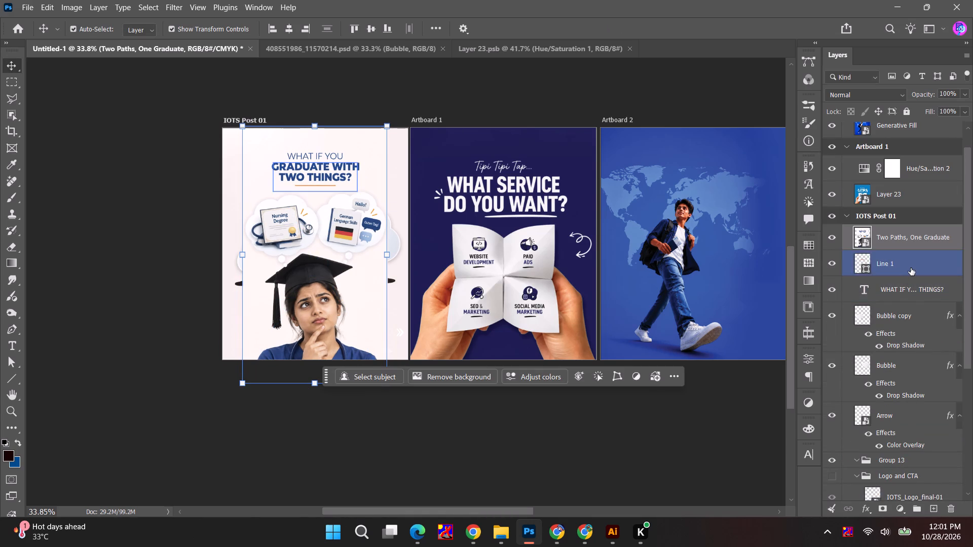
left_click(911, 268)
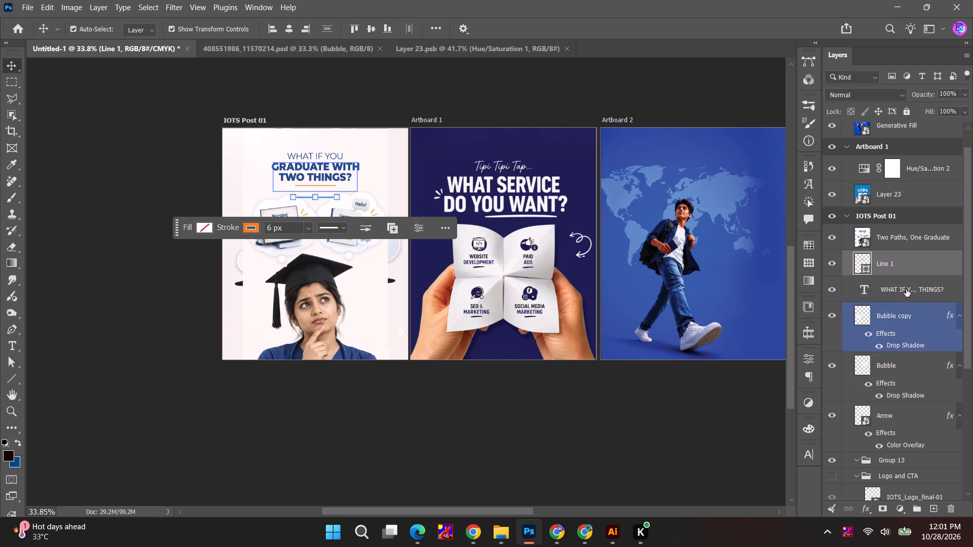
left_click(906, 289, "shift")
key("ctrl+g")
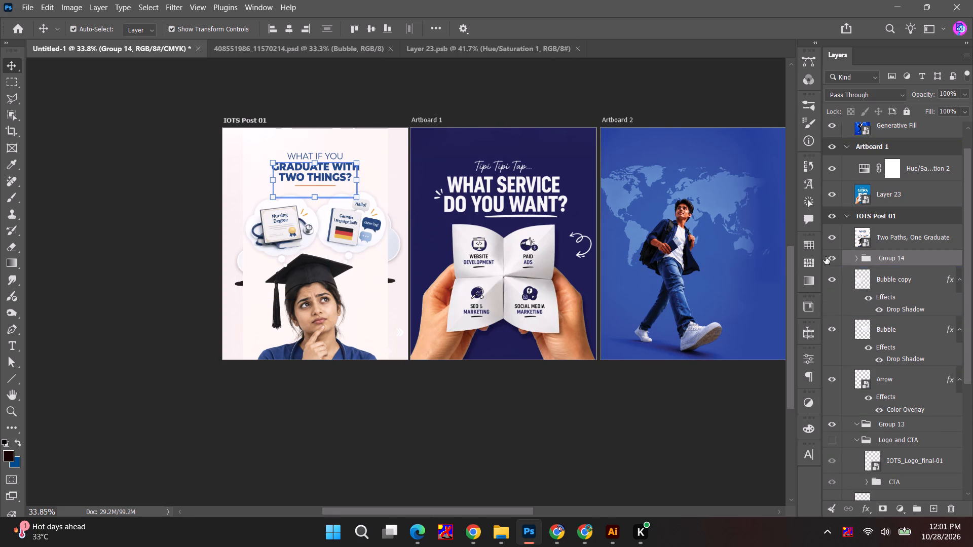
left_click(827, 257)
Group the Bubble copy and Bubble layers of IOTS Post 01 together.
left_click(906, 286)
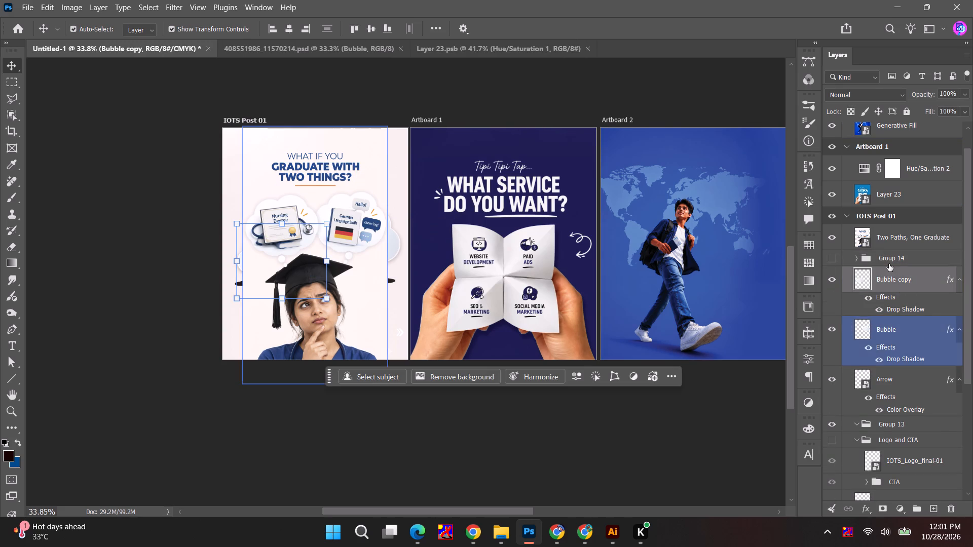
left_click(891, 262)
left_click(898, 277)
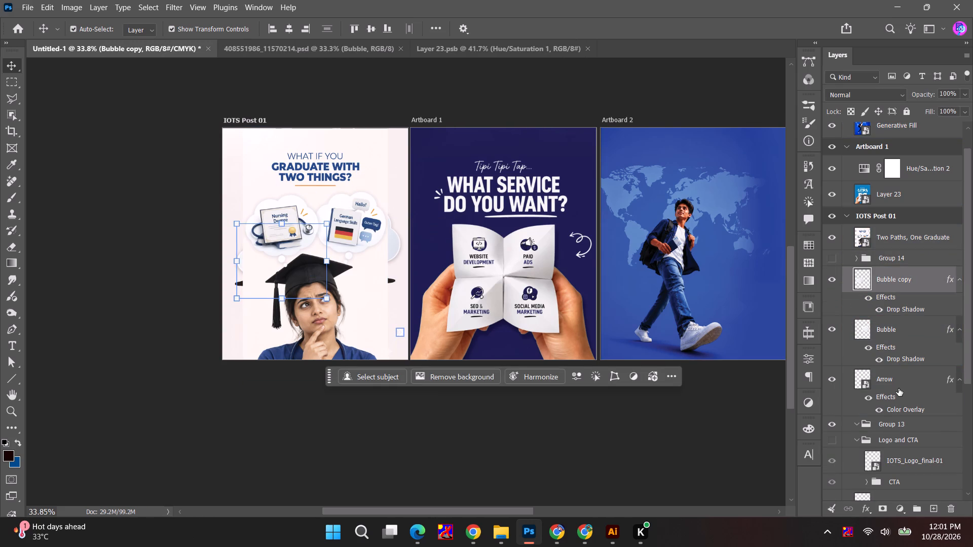
left_click(903, 336, "shift")
key("ctrl+g")
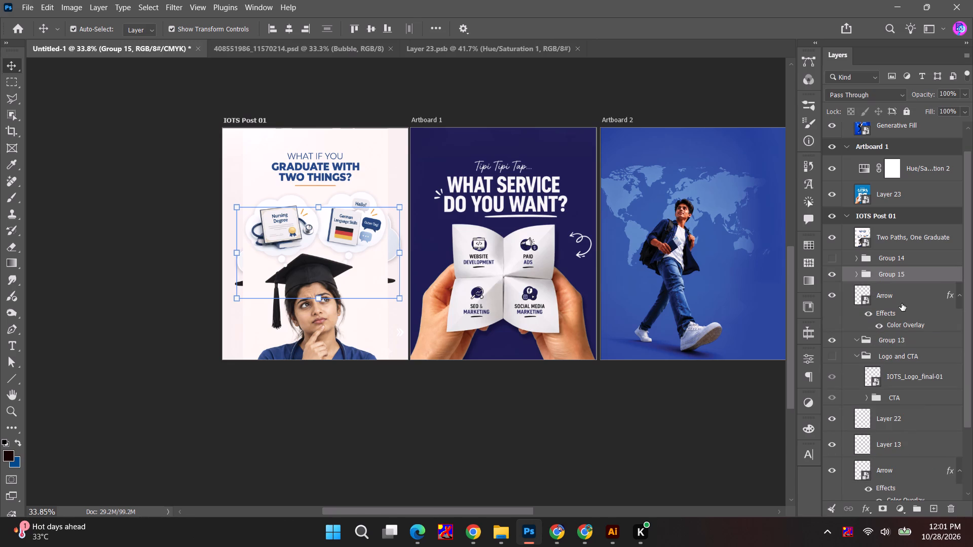
Combine the bubble group and the hidden heading group into one group and hide it.
left_click(900, 260, "shift")
key("ctrl+g")
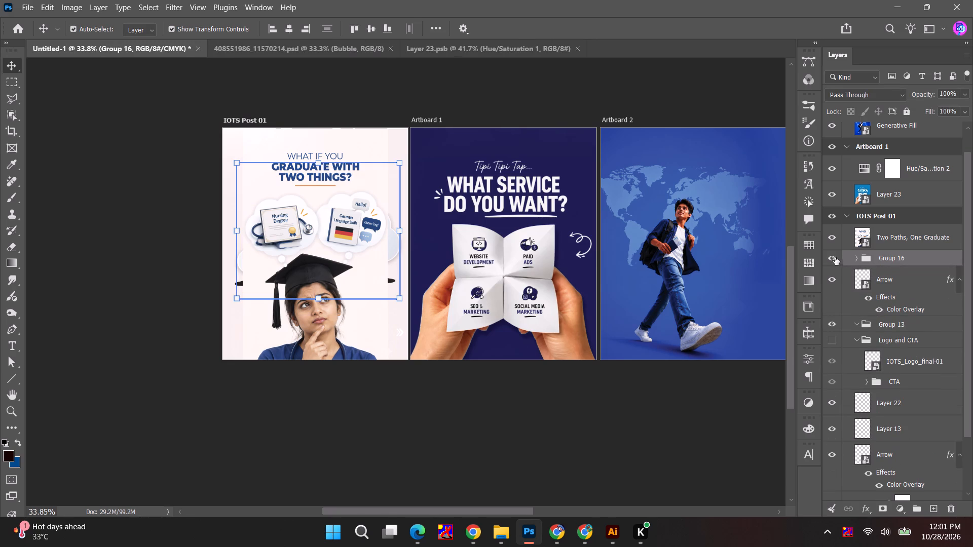
left_click(835, 258)
left_click(835, 258)
left_click(835, 258)
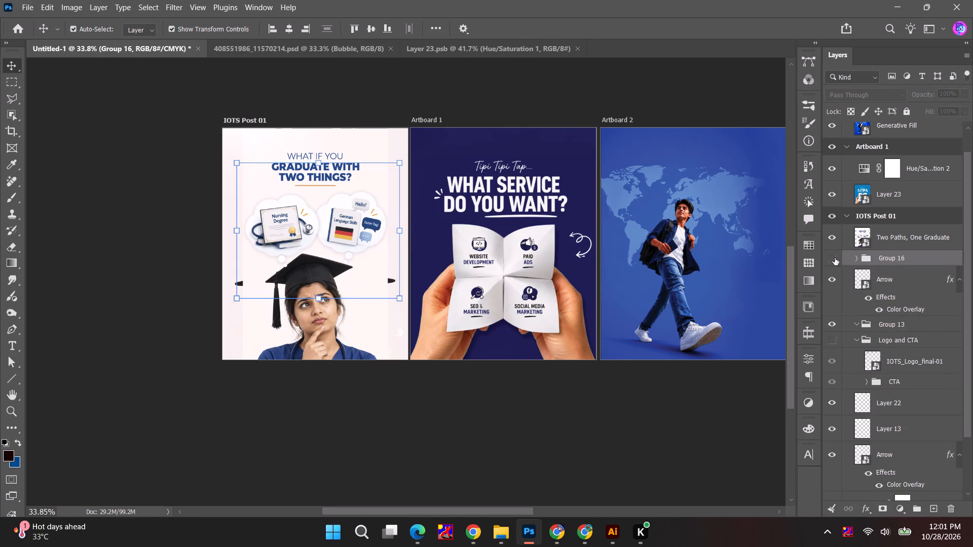
Move the Logo and CTA group above the Two Paths, One Graduate layer and make it visible.
left_click(857, 340)
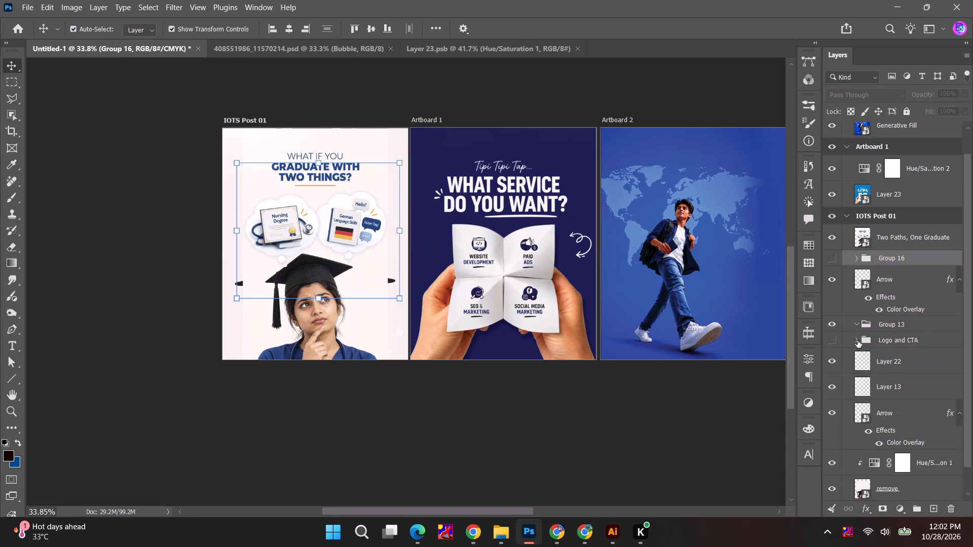
left_click_drag(892, 342, 901, 228)
left_click(836, 233)
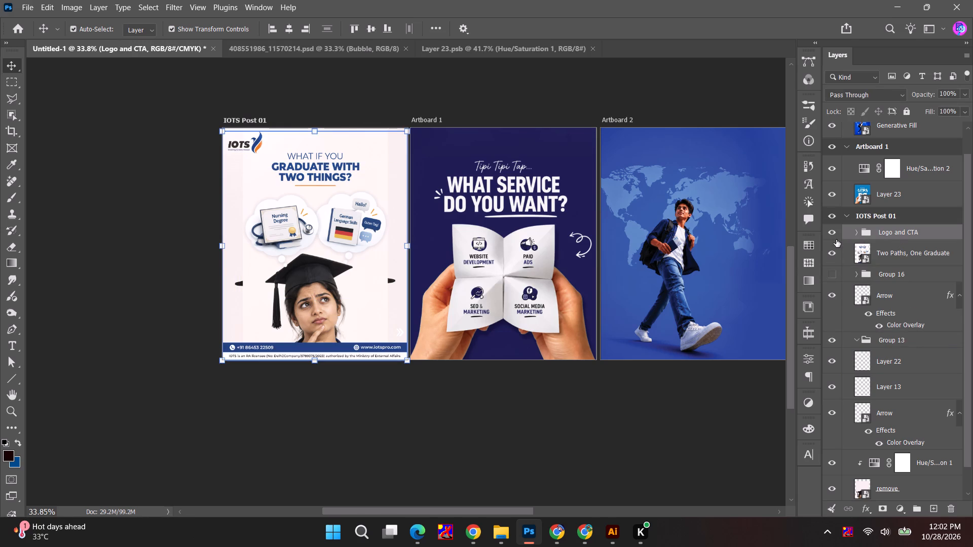
Check what Group 13 contributes to the post, collapse it, and hide Layer 13 and Layer 22.
left_click(365, 287)
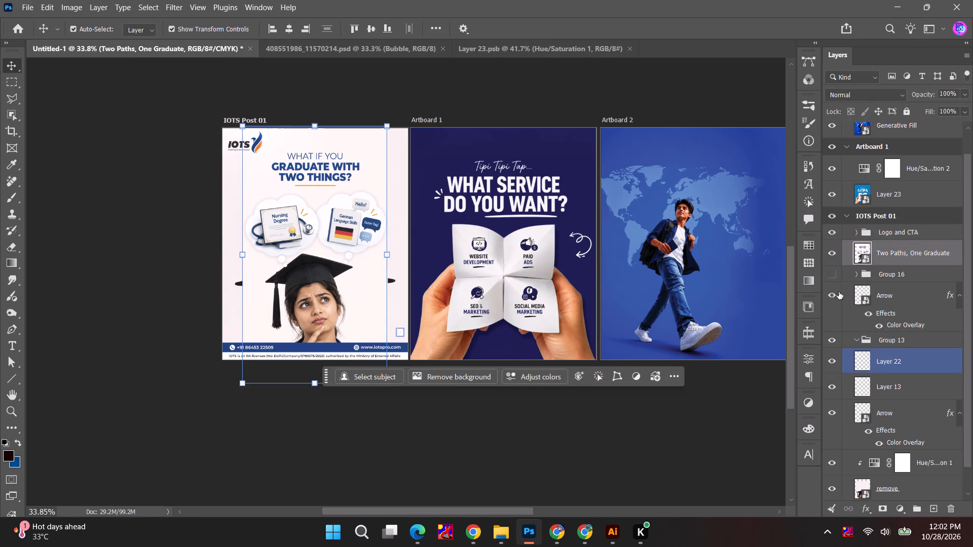
scroll(926, 303, "down", 5)
left_click(855, 310)
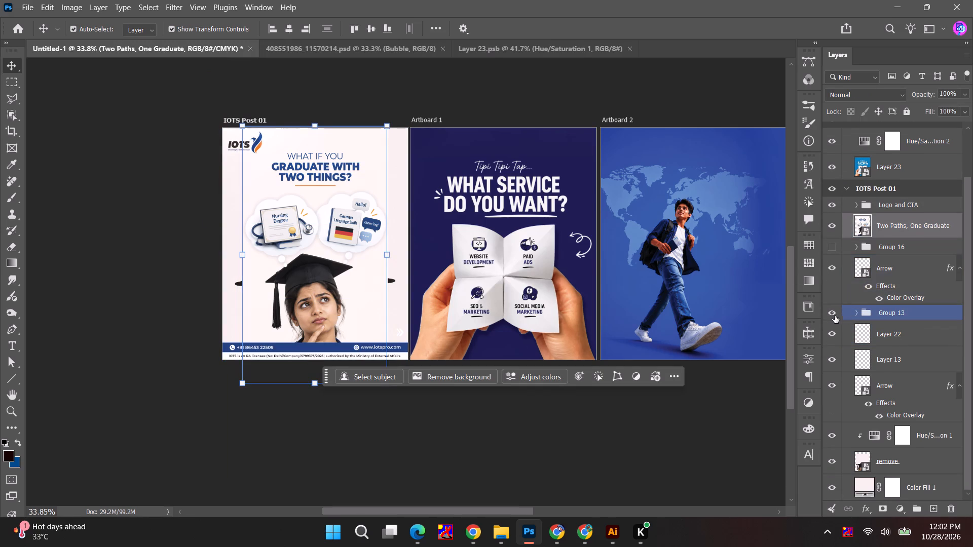
left_click(831, 313)
left_click(831, 313)
scroll(898, 379, "down", 5)
left_click(945, 436)
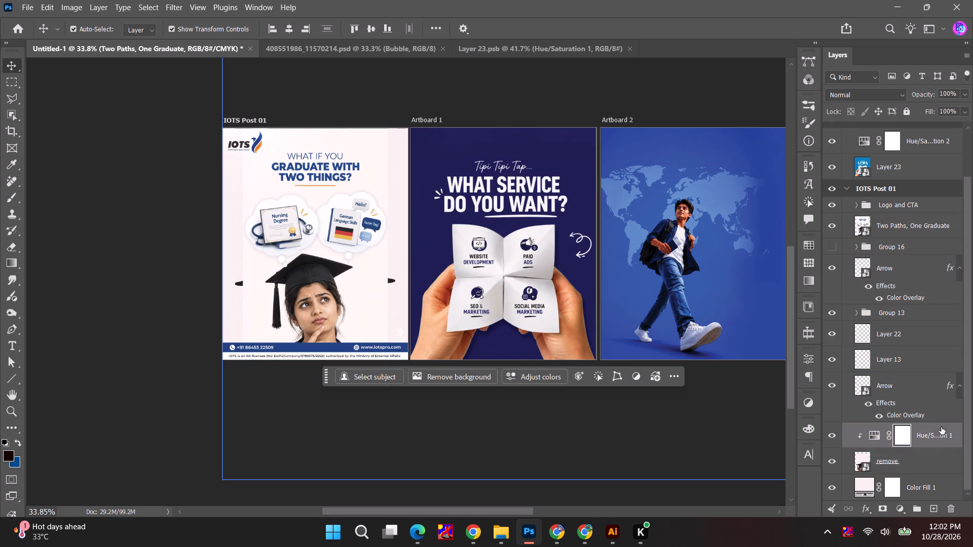
left_click(915, 362)
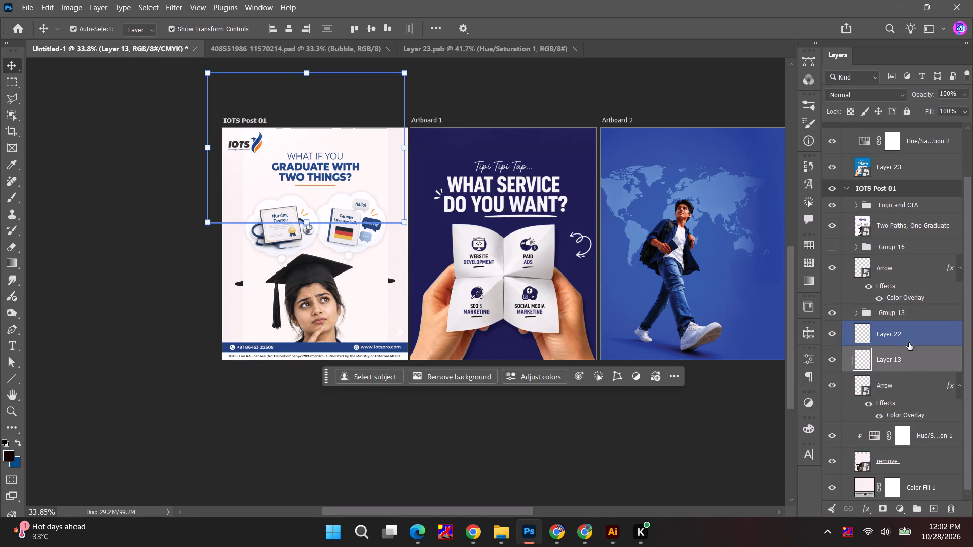
left_click(835, 359)
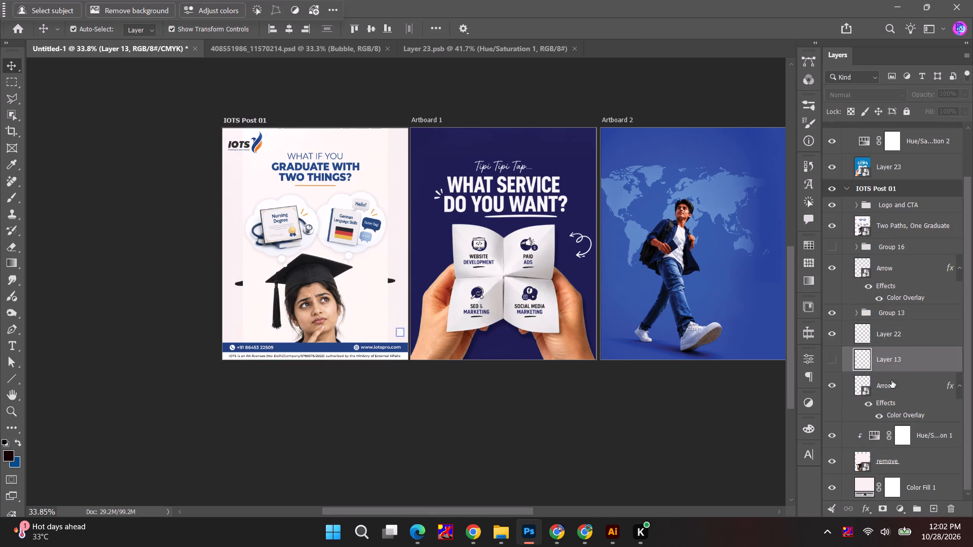
left_click(904, 335)
left_click(834, 333)
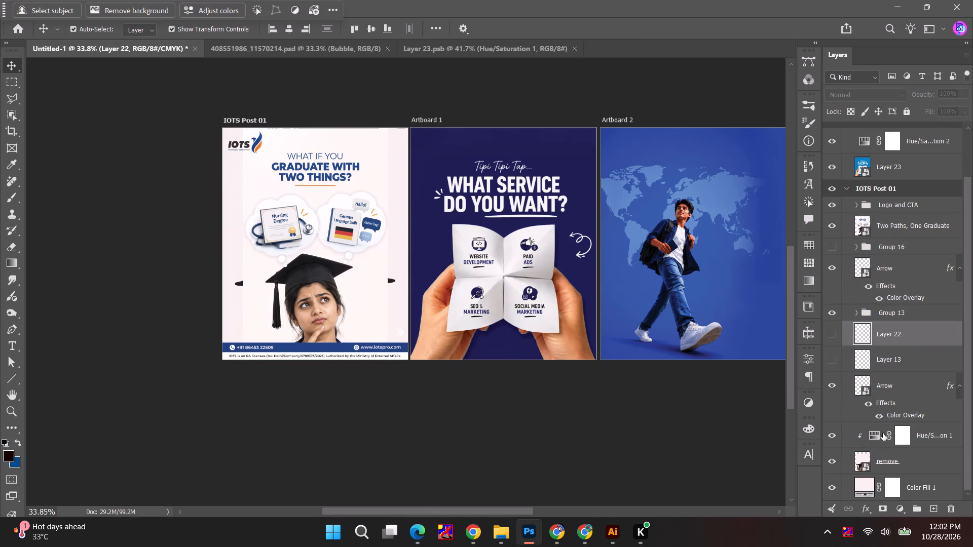
Recolour the Color Fill 1 background with the pale pink sampled from the image area beside the graduate's face.
left_click(906, 460)
left_click(846, 435)
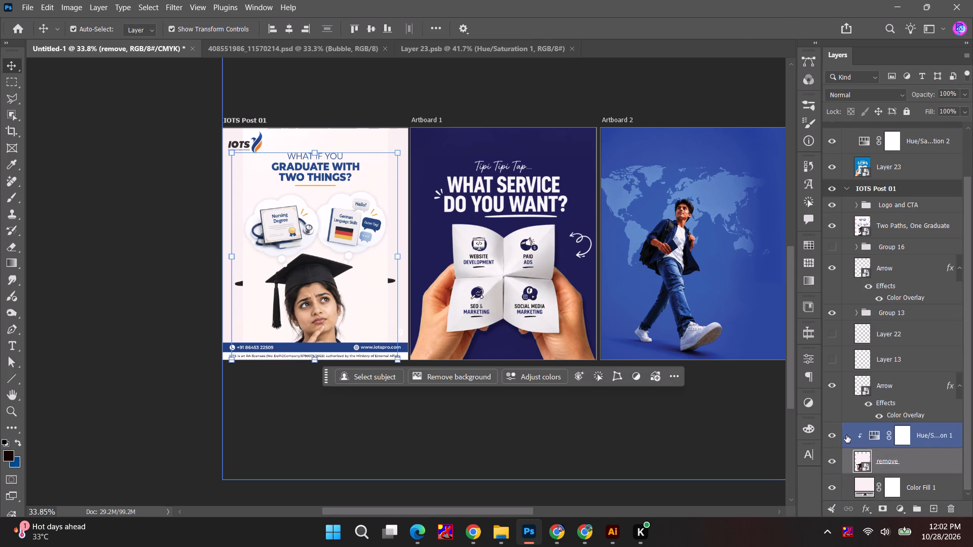
double_click(862, 485)
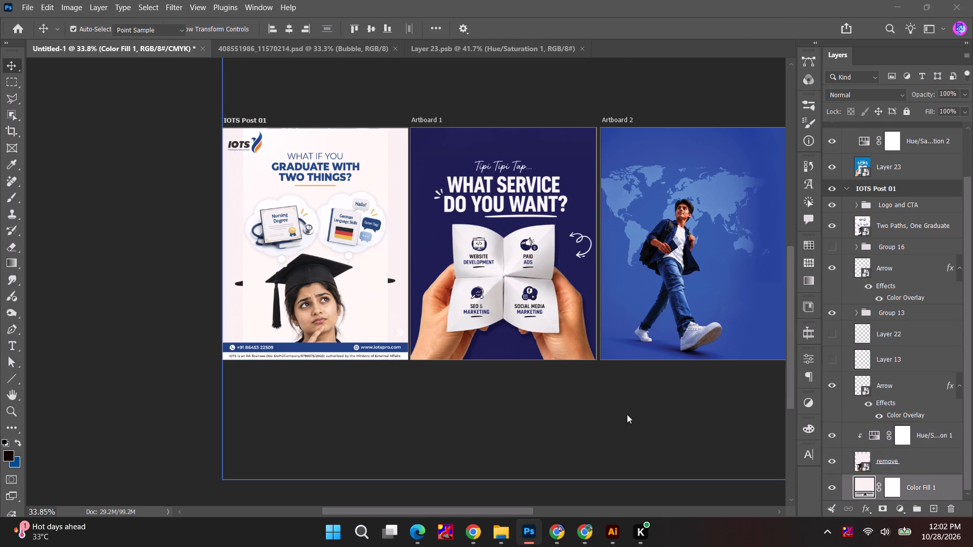
left_click(372, 309)
left_click(845, 263)
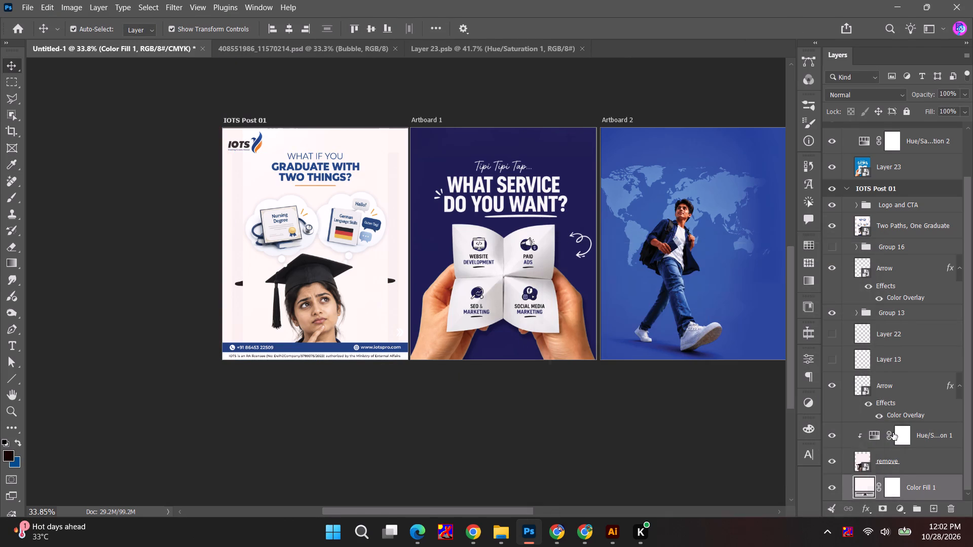
Group the remove layer with its Hue/Saturation 1 adjustment and hide the group.
left_click(887, 457)
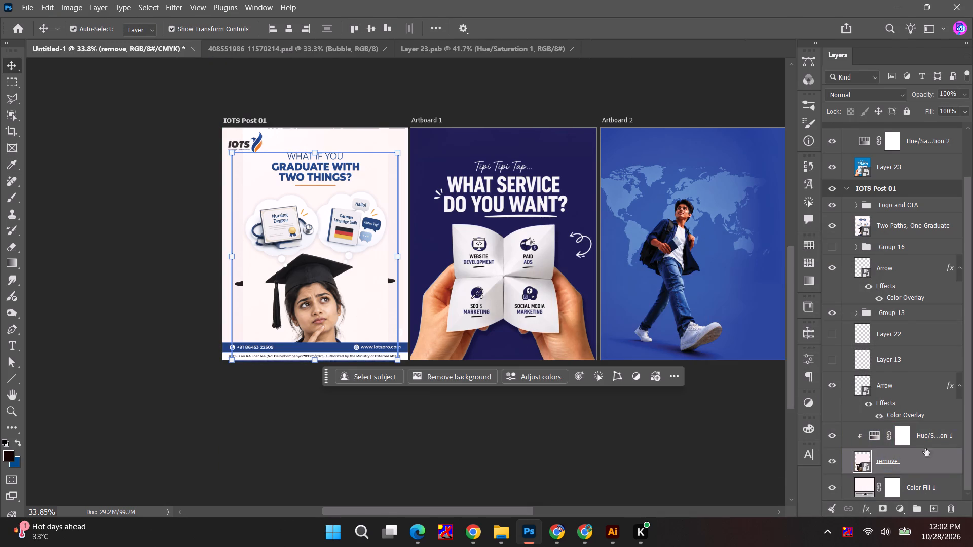
left_click(938, 431, "shift")
key("ctrl+g")
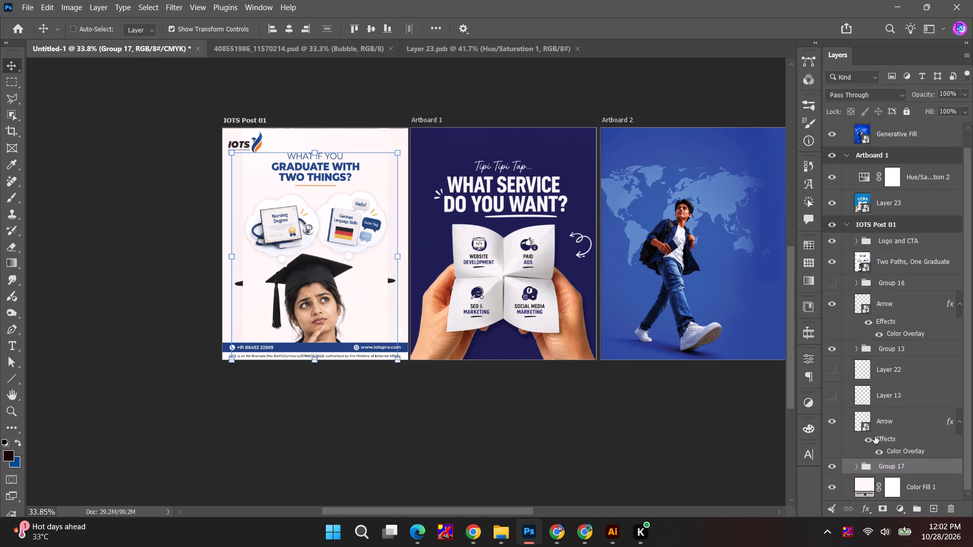
left_click(832, 468)
left_click(442, 84)
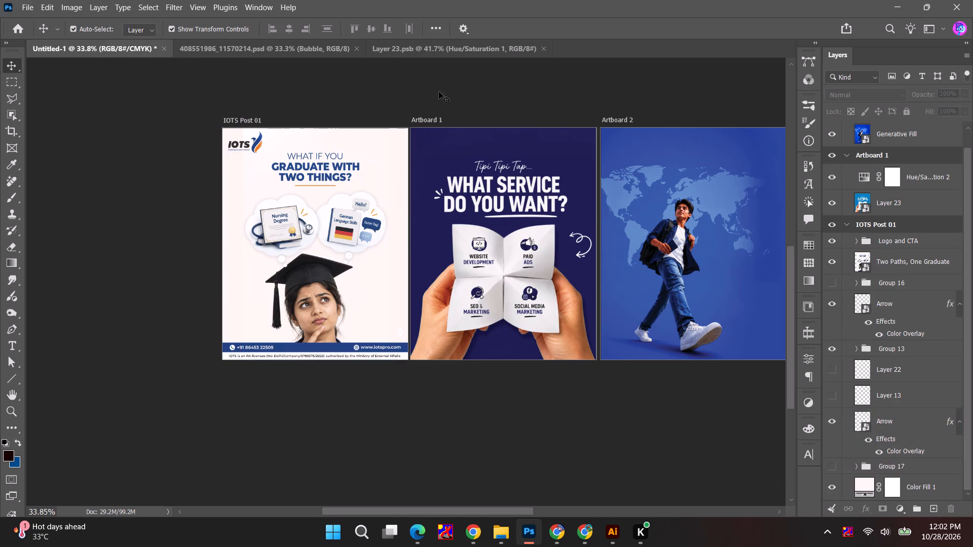
Scale the Two Paths, One Graduate image to 24.97% and move it down to X 539.5 px, Y 870 px.
scroll(366, 218, "up", 4, "alt")
left_click(30, 207)
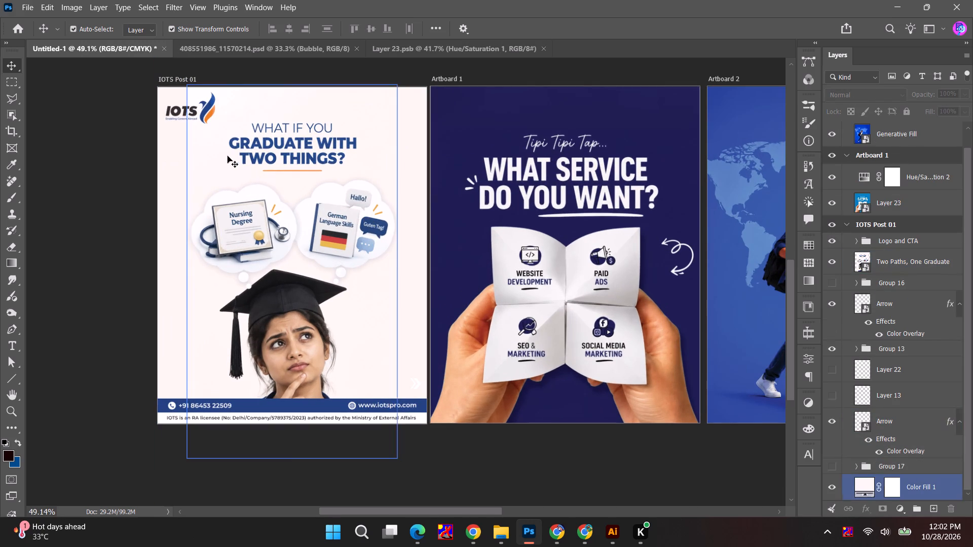
left_click(222, 151)
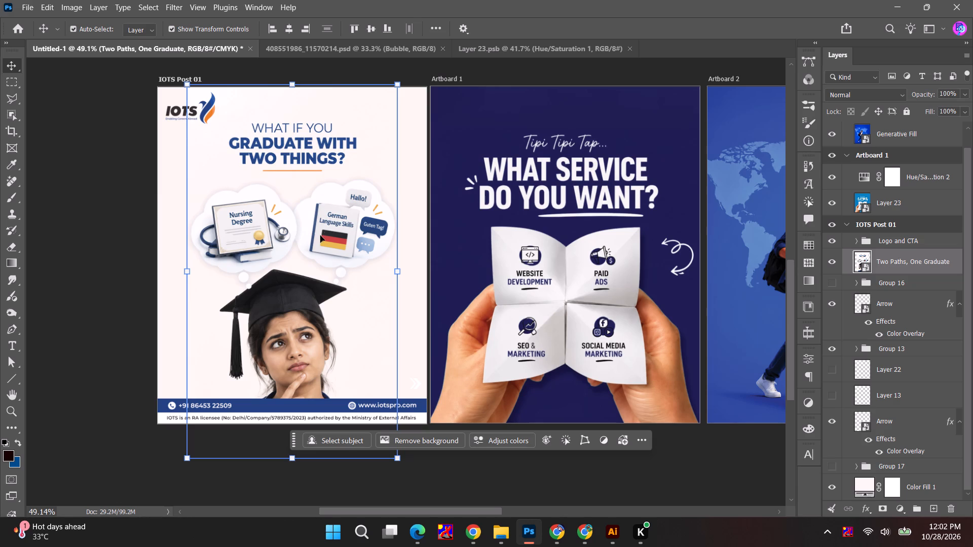
left_click_drag(399, 276, 413, 277, "alt+shift")
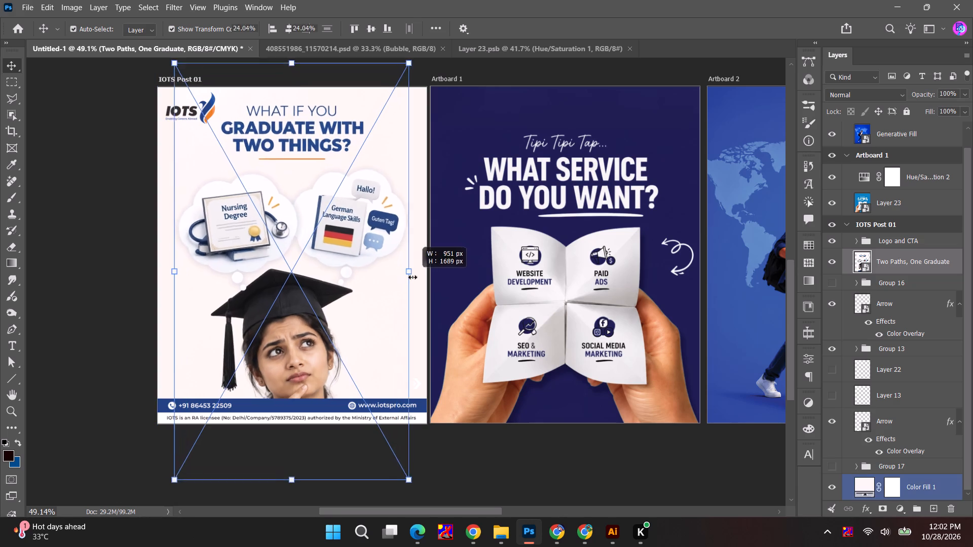
left_click_drag(413, 277, 424, 277, "alt+shift")
left_click_drag(292, 237, 291, 274)
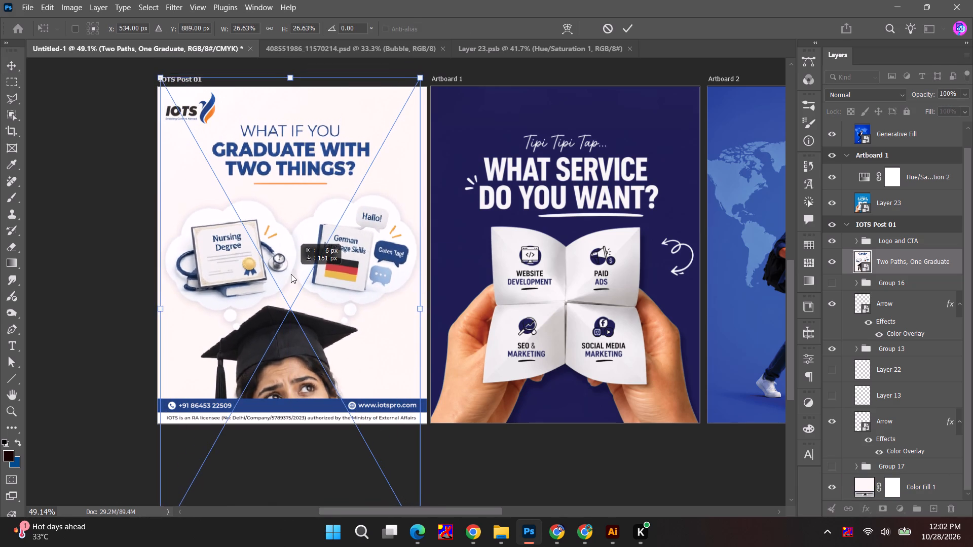
left_click_drag(291, 274, 289, 261)
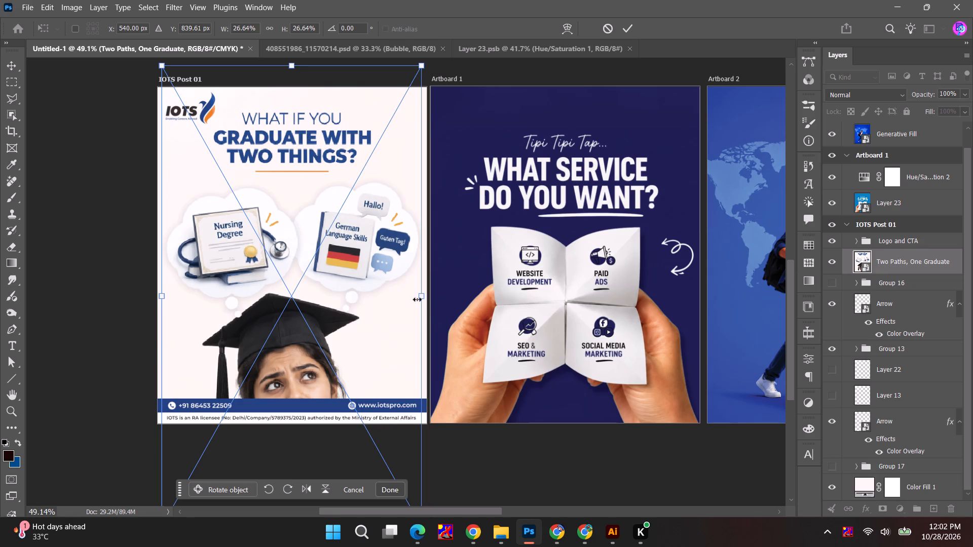
left_click_drag(419, 296, 411, 288, "alt+shift")
left_click_drag(321, 295, 321, 295)
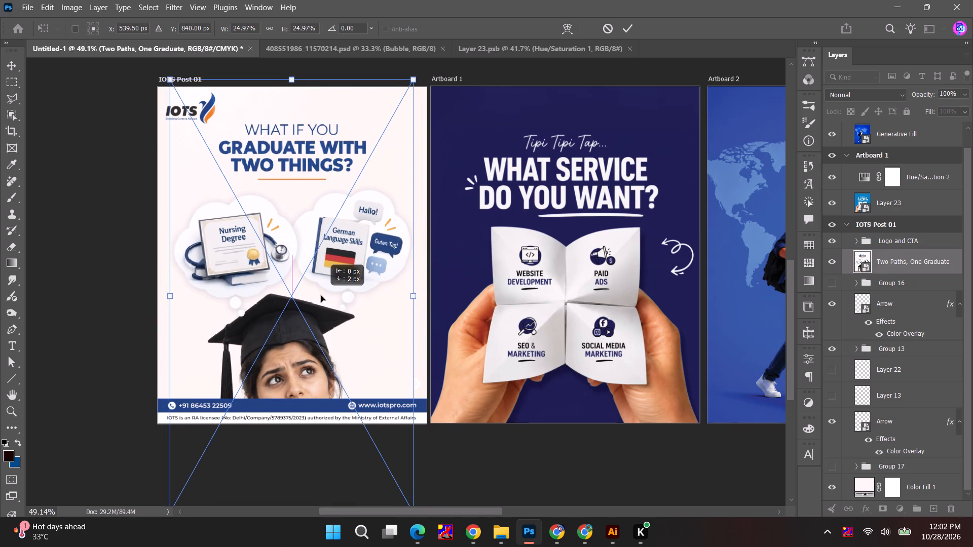
left_click_drag(321, 295, 321, 299)
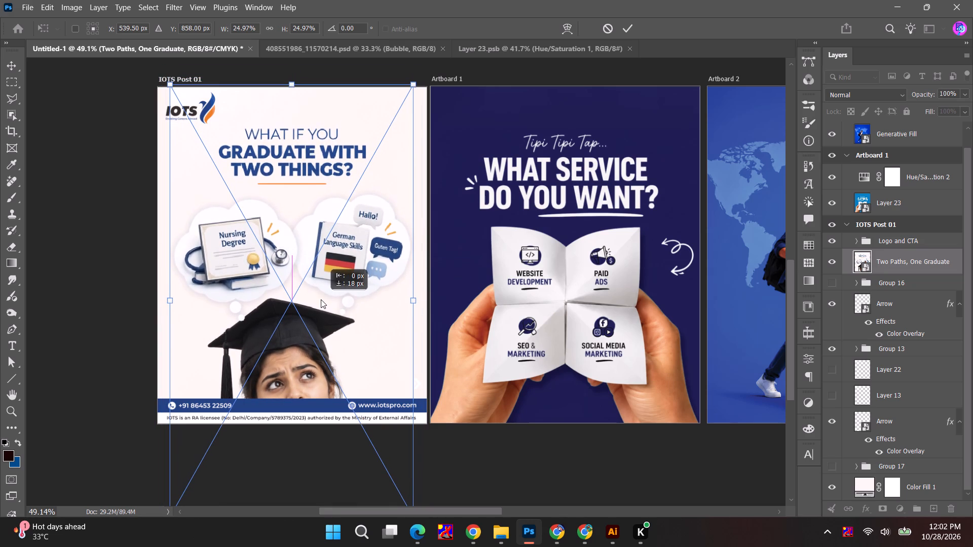
left_click_drag(321, 299, 321, 302)
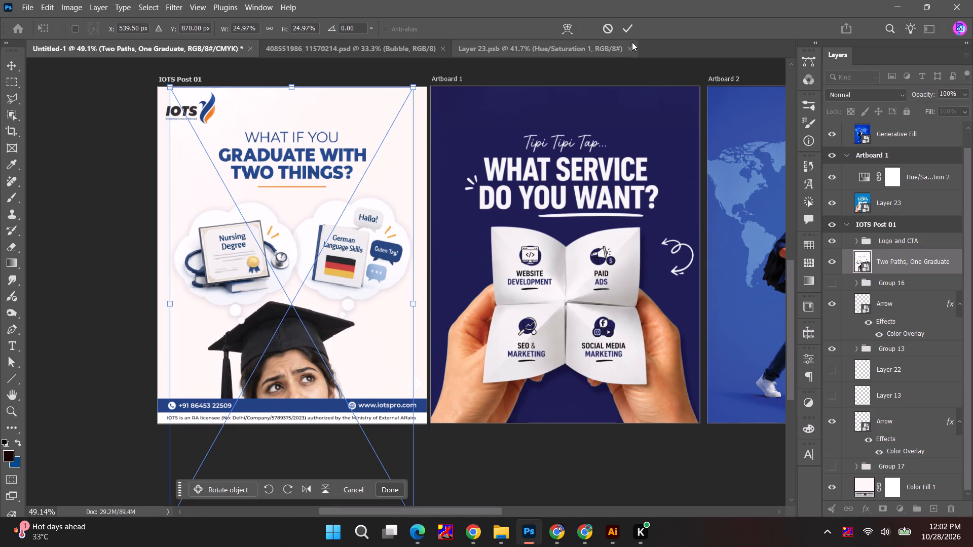
left_click(628, 28)
Open the Two Paths, One Graduate contents and shorten the cap's tassel using Generative Fill with the prompt "remove", choosing the third variation.
double_click(858, 261)
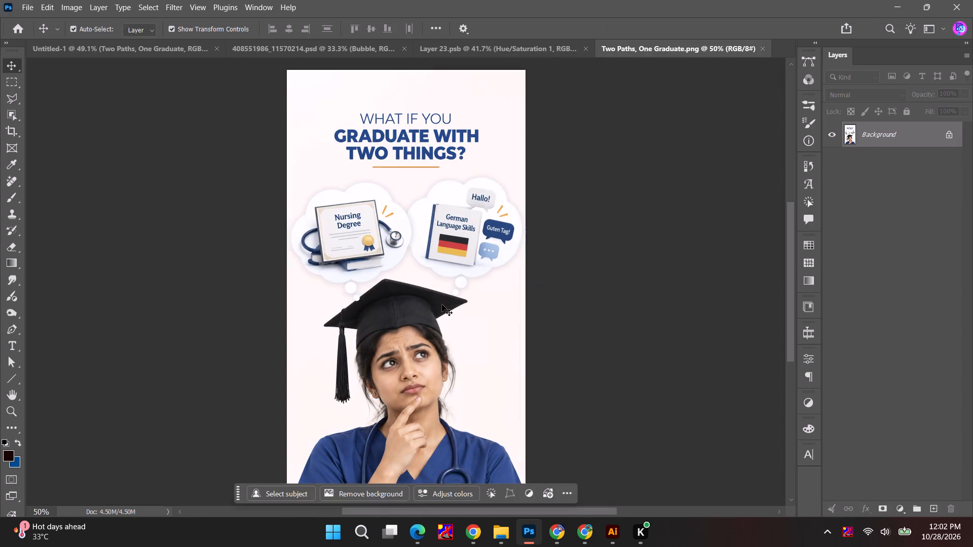
scroll(300, 383, "up", 13, "alt")
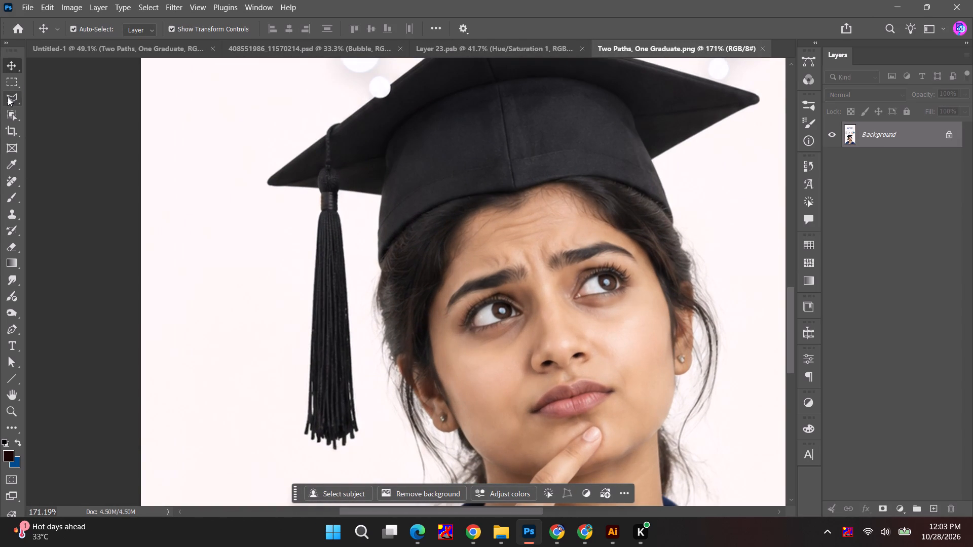
left_click(12, 85)
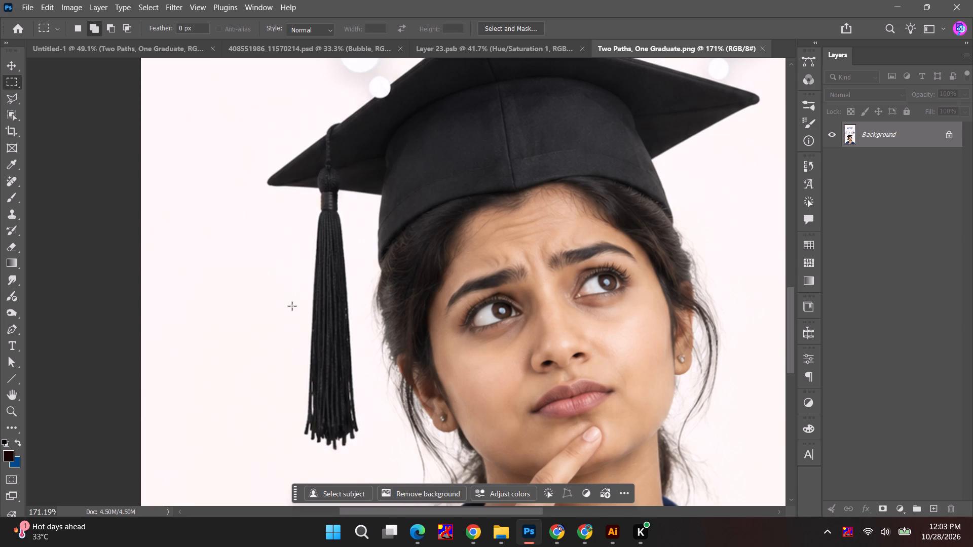
left_click_drag(292, 303, 364, 468)
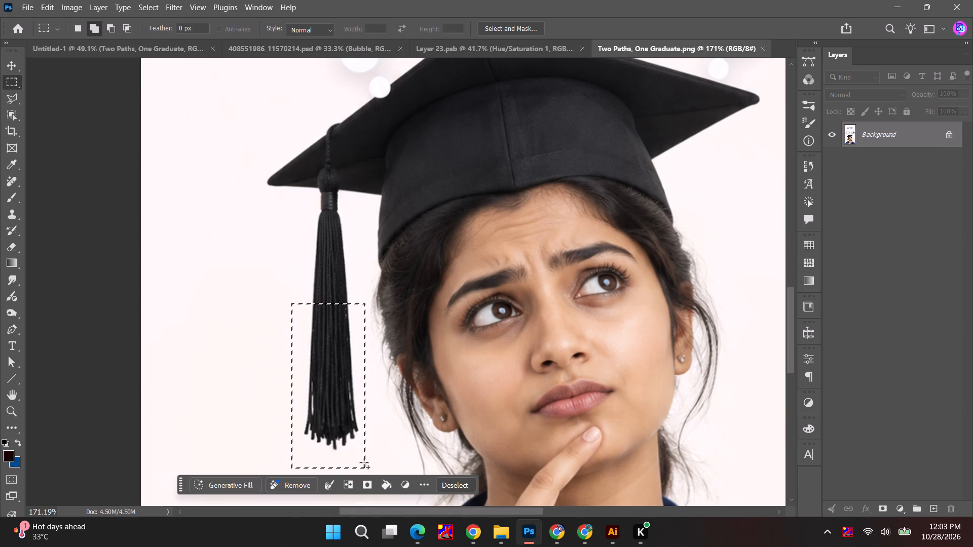
left_click(240, 491)
key("r")
key("e")
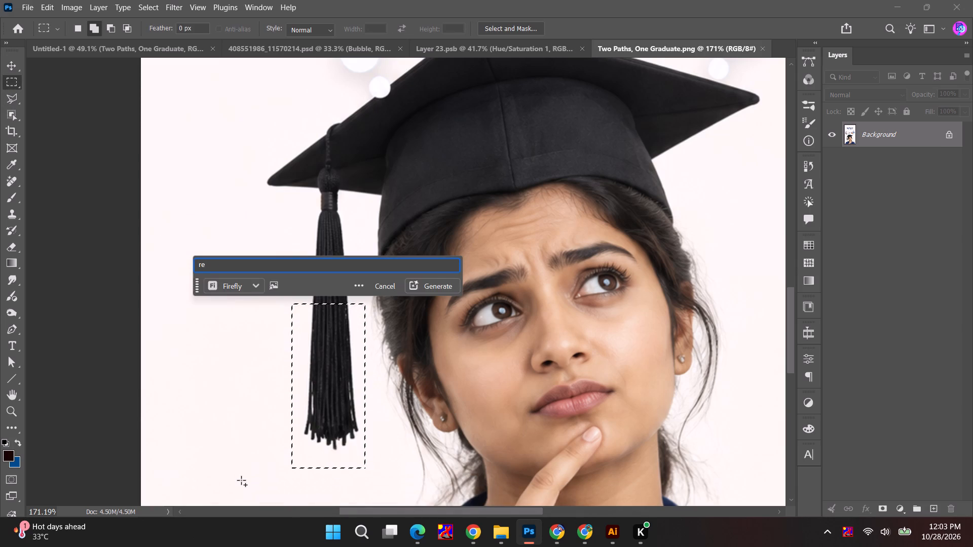
type("move")
key("Return")
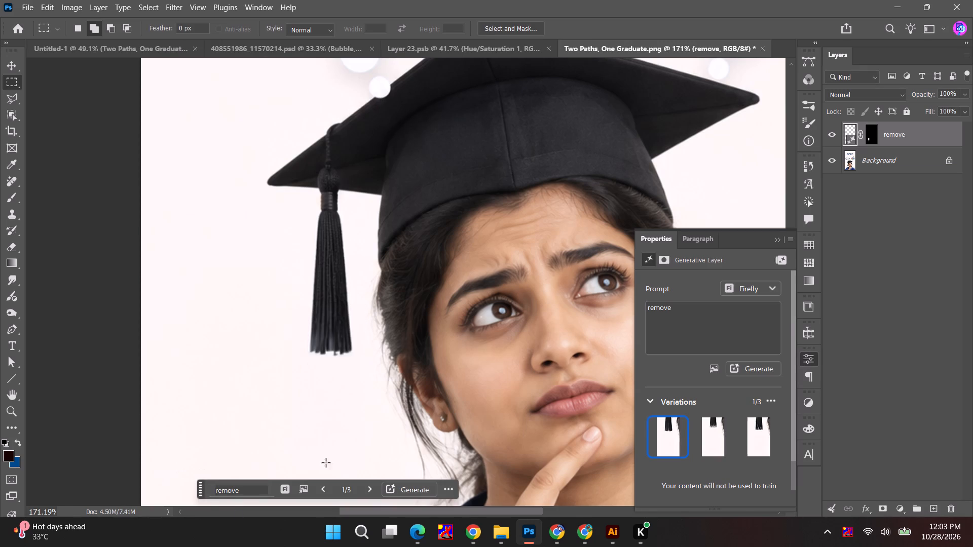
left_click(710, 437)
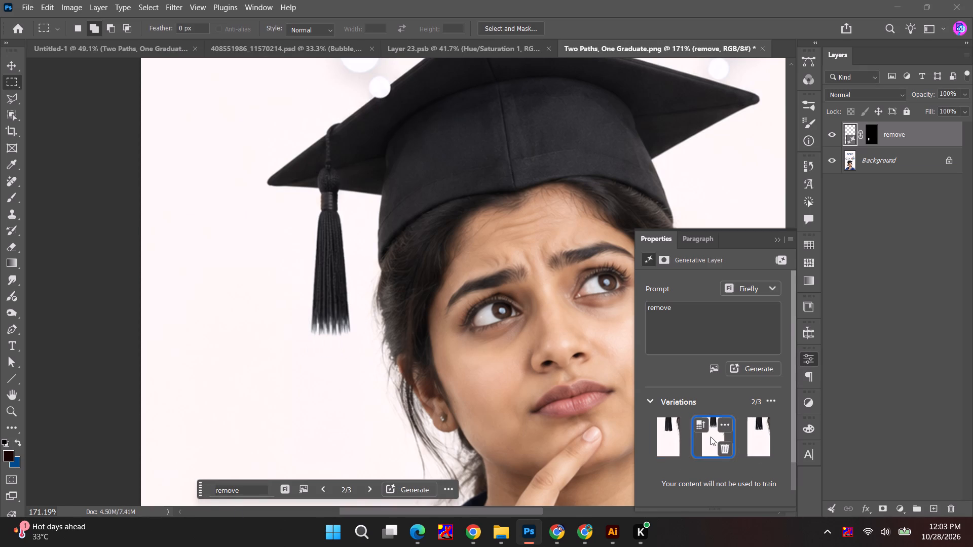
left_click(751, 447)
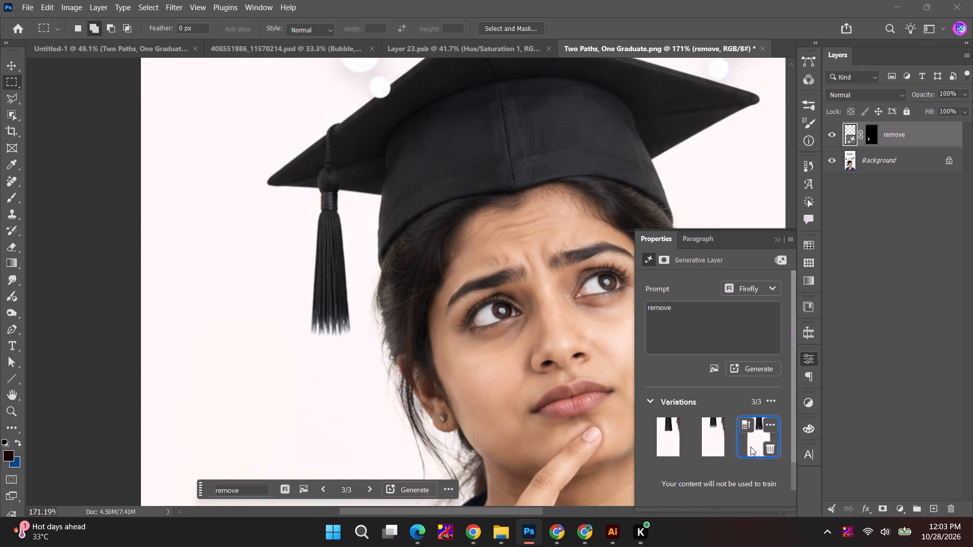
Merge the generated remove layer into the Background, save the smart object contents, and close them to return to the post.
key("ctrl+s")
left_click(559, 246)
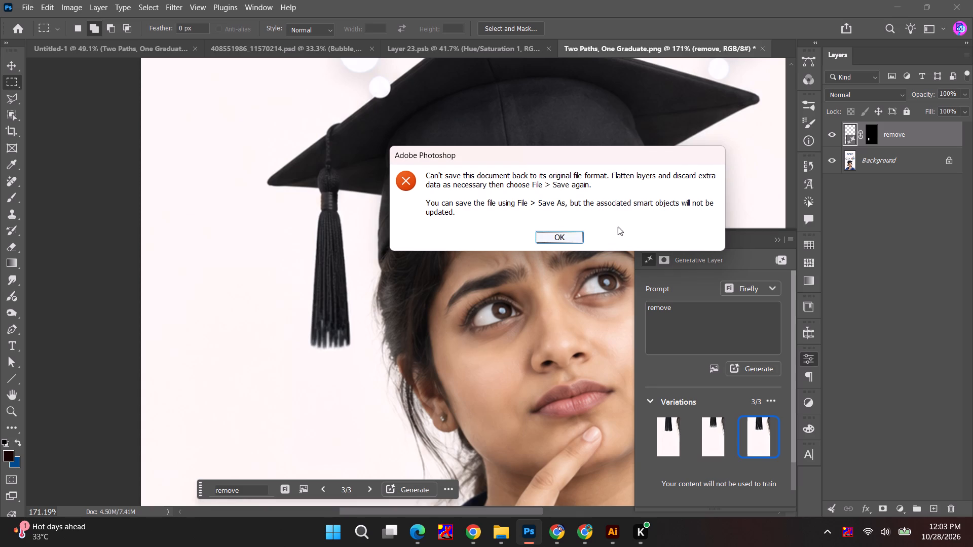
left_click(561, 236)
left_click(902, 165, "ctrl")
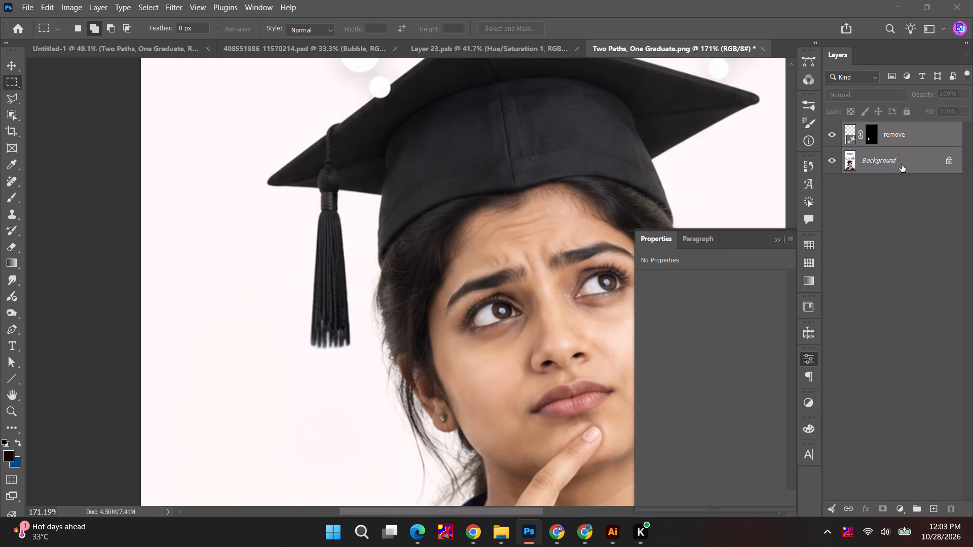
key("ctrl+e")
key("ctrl+s")
key("ctrl+w")
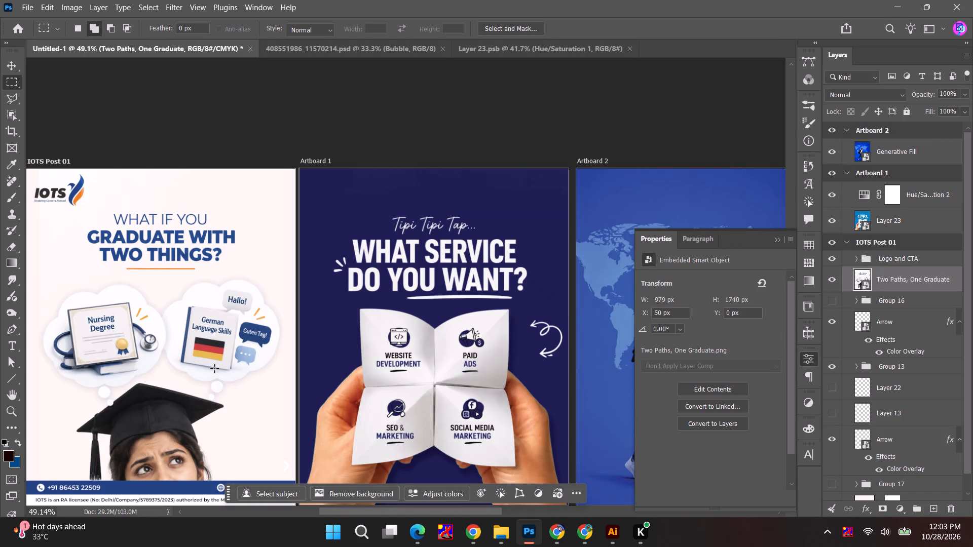
Move the Two Paths, One Graduate image up to Y -14 px and scale it to 26.63%.
key("space")
key("space")
key("space")
key("space")
key("space")
key("space")
key("space")
key("space")
key("space")
key("space")
key("space")
key("space")
key("space")
key("space")
key("space")
key("space")
key("space")
key("space")
key("space")
key("space")
left_click_drag(120, 392, 304, 283)
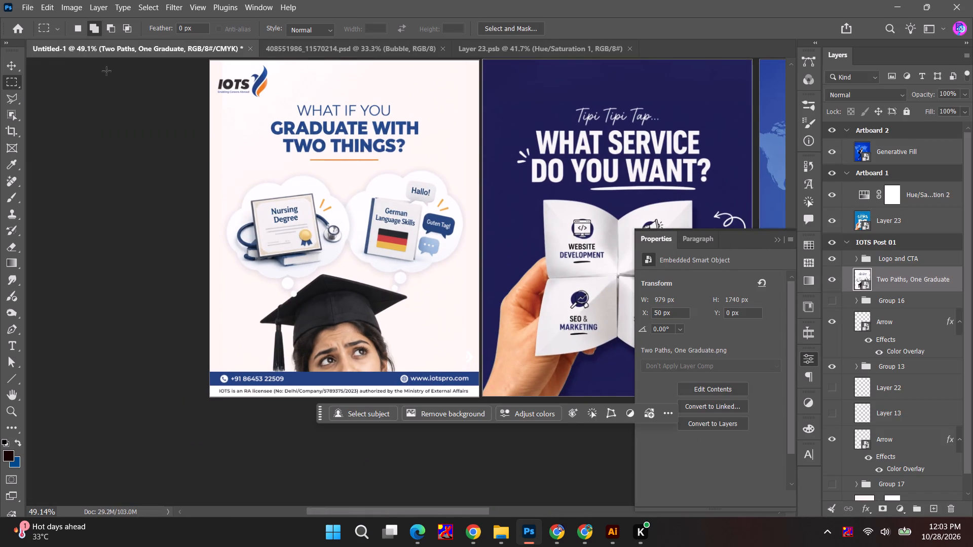
left_click(9, 64)
left_click(381, 311)
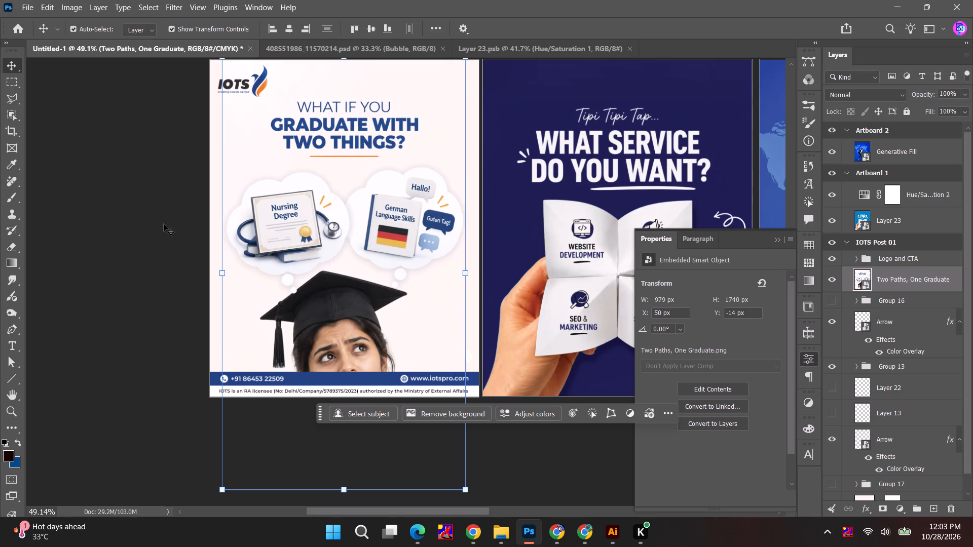
left_click(346, 305)
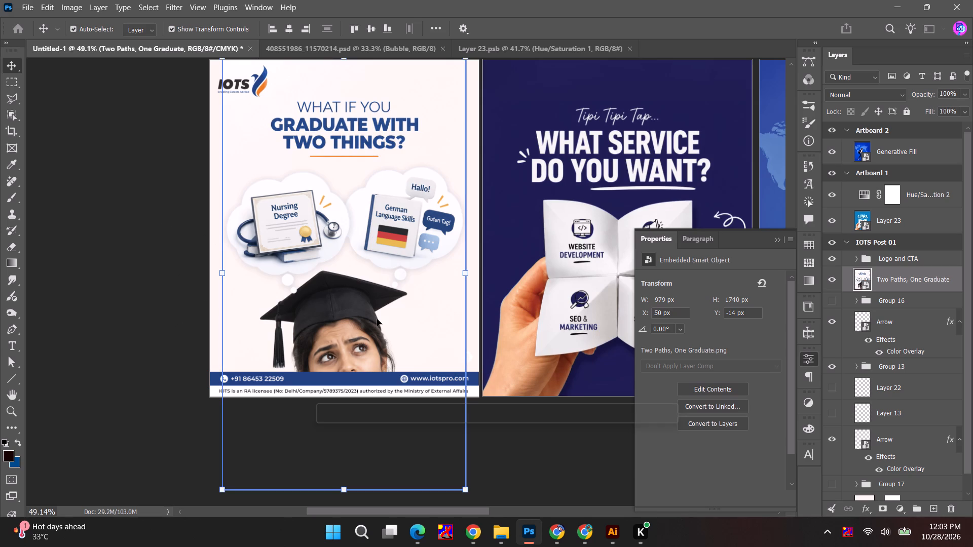
left_click(116, 276)
left_click(378, 262)
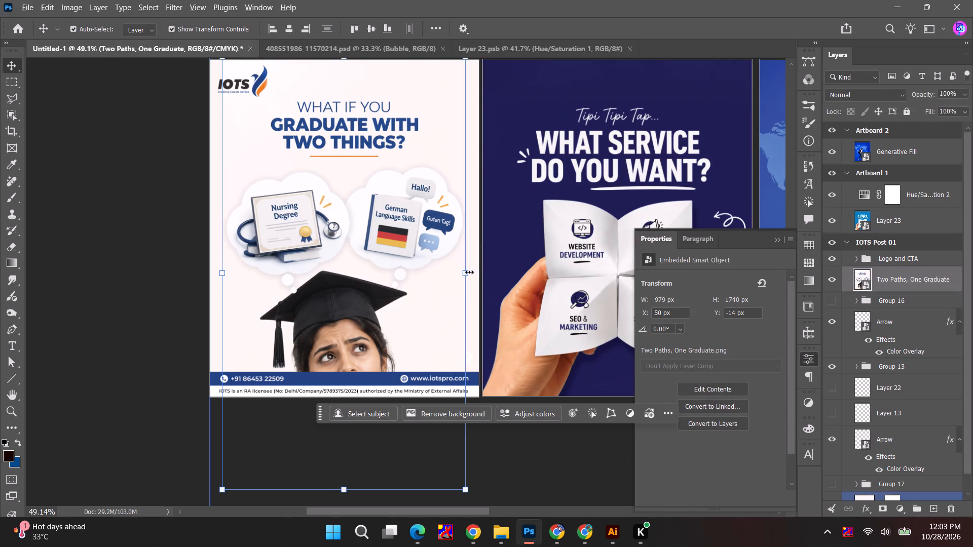
left_click_drag(469, 272, 477, 272, "alt+shift")
Open the Two Paths, One Graduate smart object contents and ready the Polygonal Lasso for the cap's tassel.
double_click(857, 278)
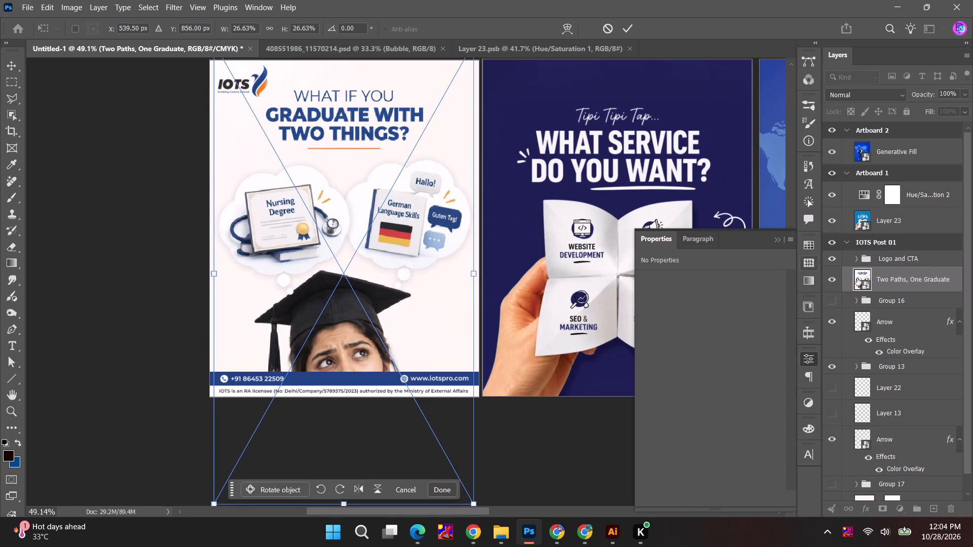
scroll(363, 370, "up", 9, "alt")
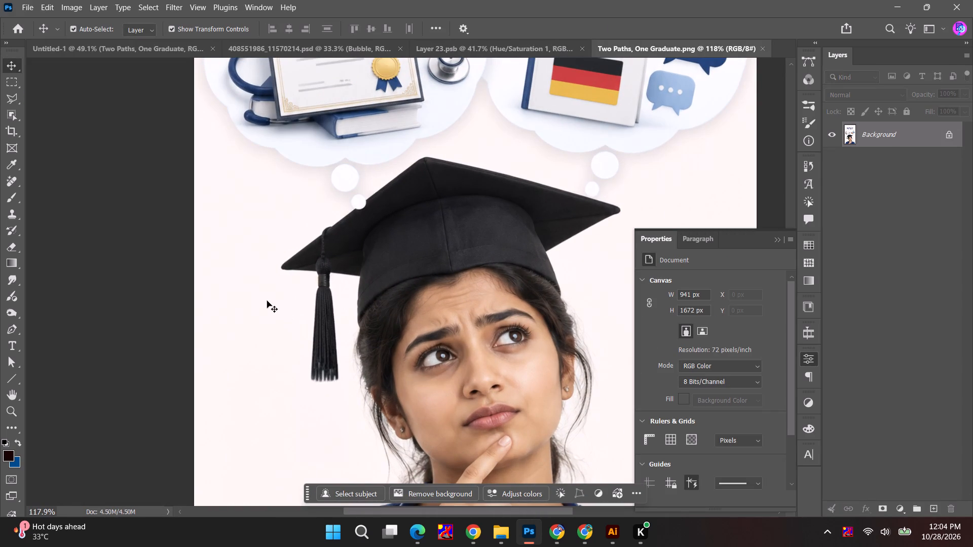
left_click(16, 86)
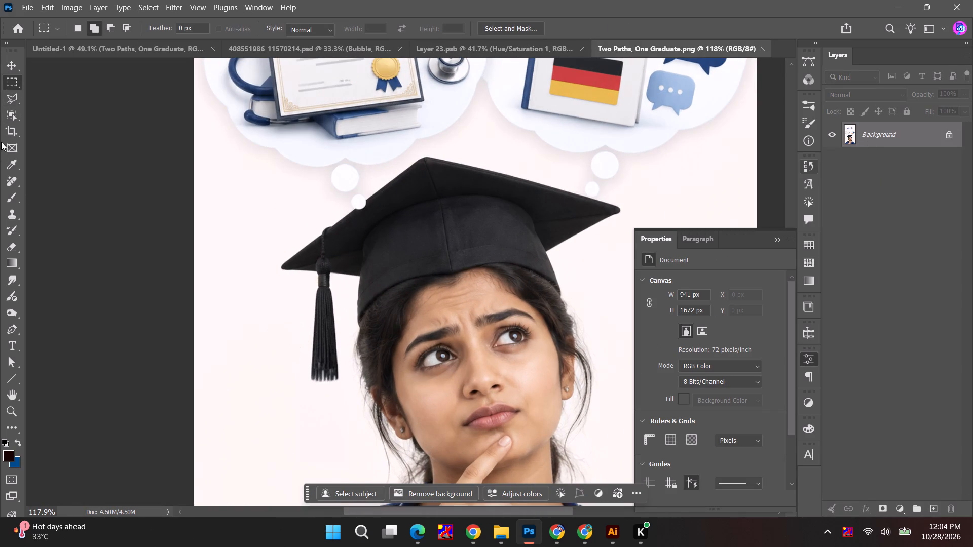
left_click(15, 95)
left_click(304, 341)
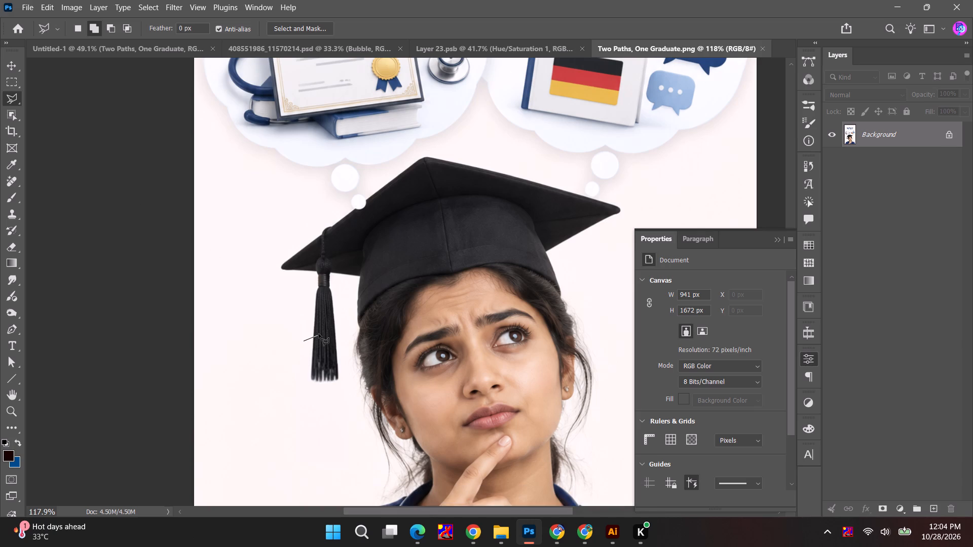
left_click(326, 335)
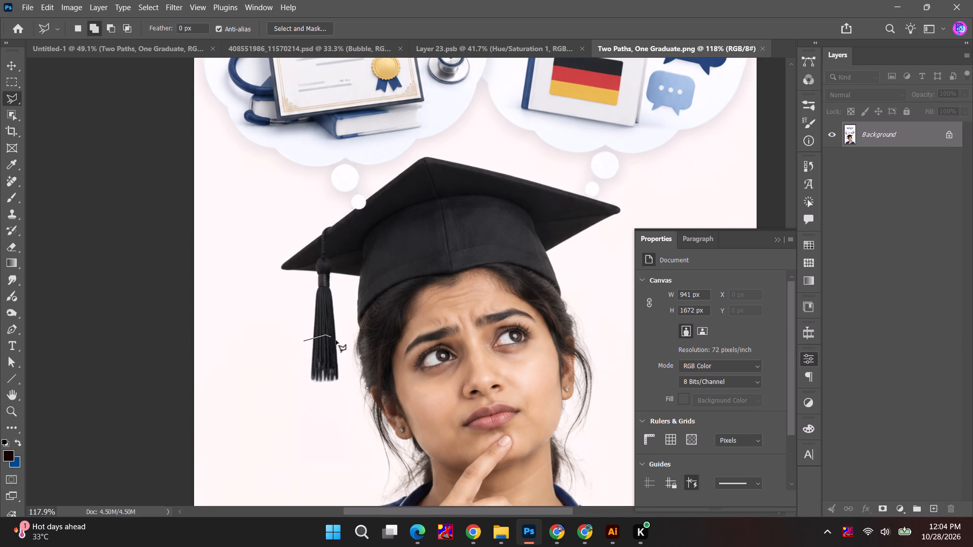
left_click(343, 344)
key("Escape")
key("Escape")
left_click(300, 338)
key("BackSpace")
Shorten the cap's tassel by selecting its lower end and applying Generative Fill with the prompt "remove", choosing the third variation.
left_click(310, 343)
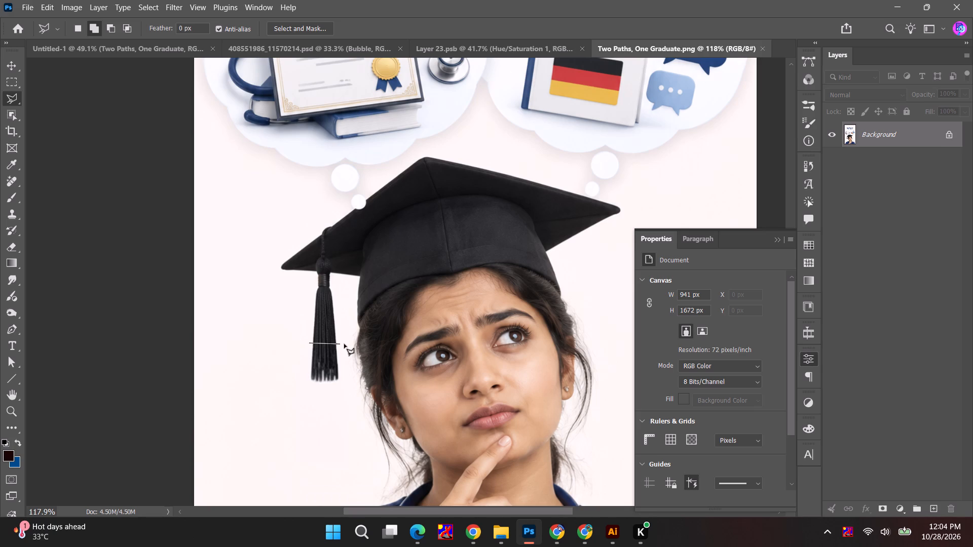
left_click(344, 344)
left_click(346, 388)
left_click(288, 395)
double_click(307, 352)
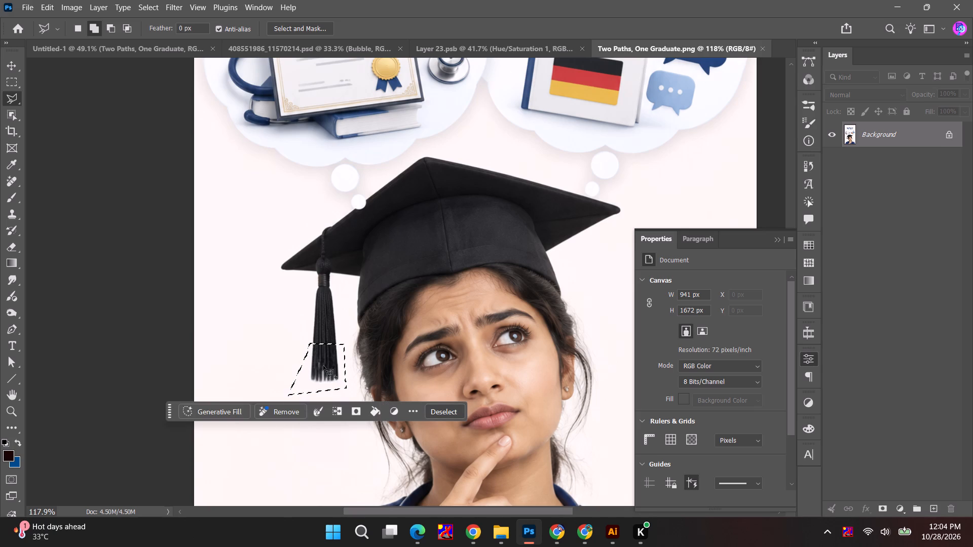
left_click(226, 416)
type("remove")
key("Return")
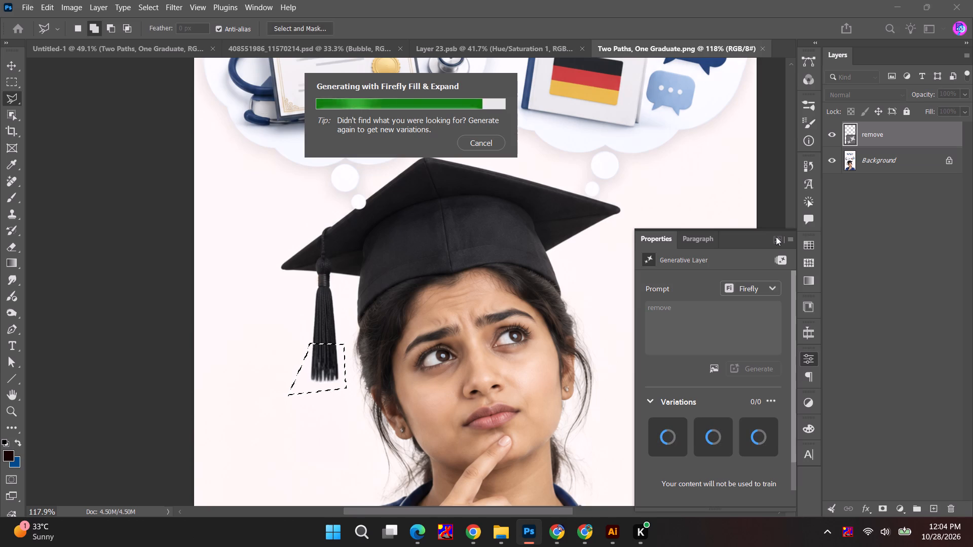
left_click(710, 444)
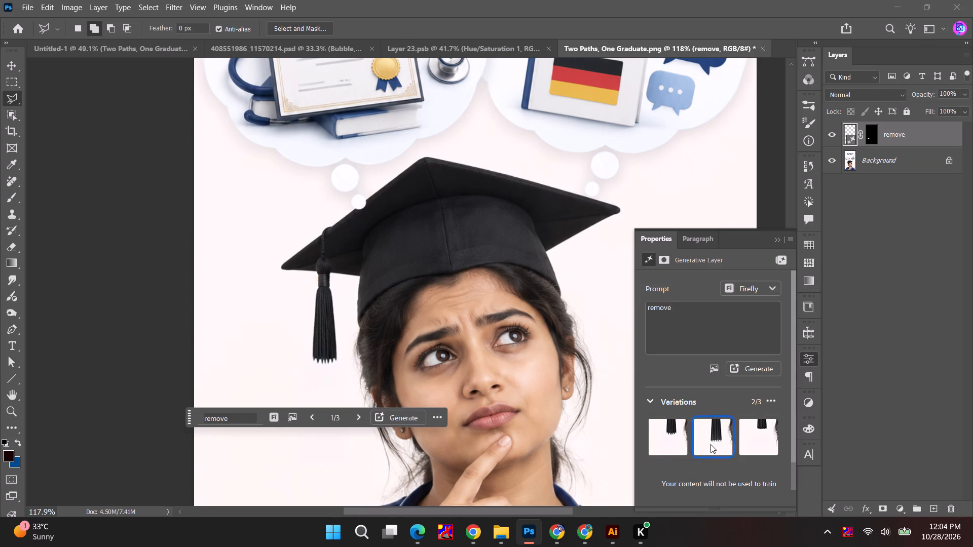
left_click(754, 439)
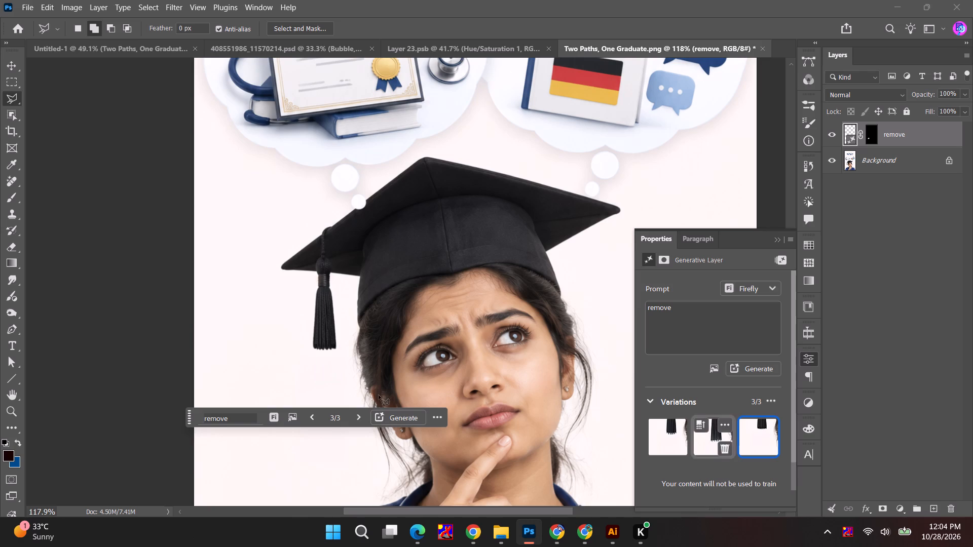
left_click(773, 242)
left_click(775, 238)
Merge the generated remove layer into the Background, save the smart object contents, and close them to return to the post.
key("ctrl+s")
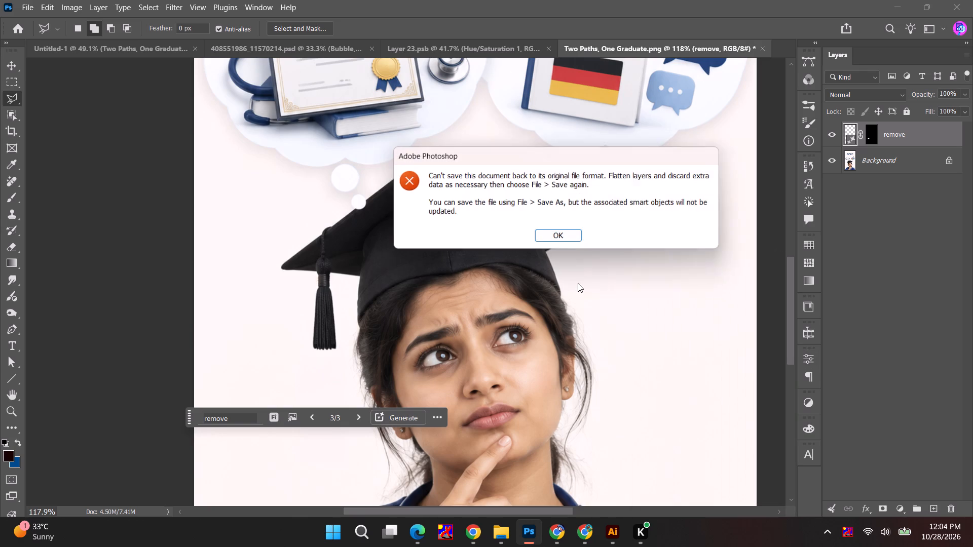
left_click(577, 236)
left_click(915, 161, "ctrl")
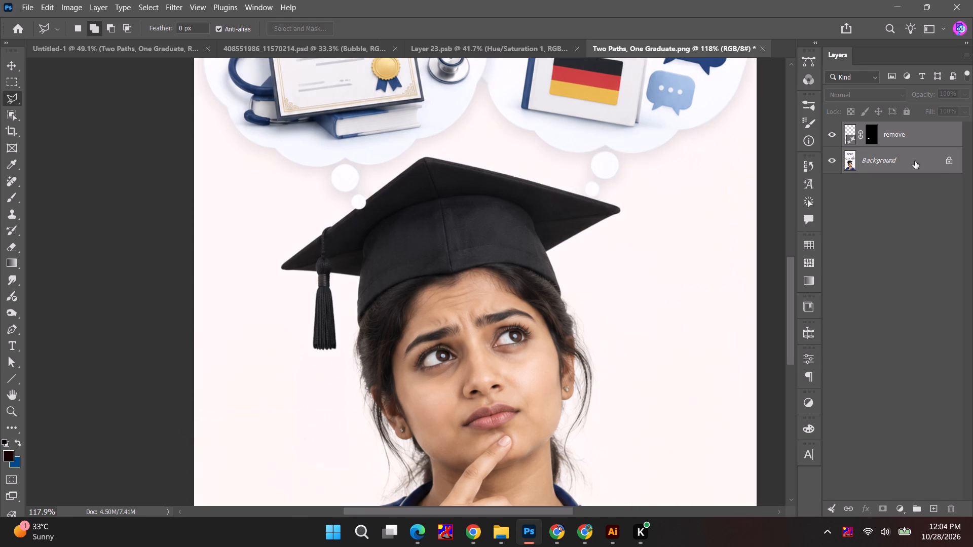
key("ctrl+e")
key("ctrl+s")
key("ctrl+w")
Nudge the Two Paths, One Graduate image vertically on IOTS Post 01 with the Move tool.
key("space")
key("space")
key("space")
key("space")
key("space")
key("space")
left_click_drag(128, 392, 317, 320)
left_click(9, 60)
left_click(80, 133)
key("space")
key("space")
key("space")
key("space")
key("space")
key("space")
key("space")
left_click_drag(154, 199, 141, 205)
scroll(302, 151, "up", 2, "alt")
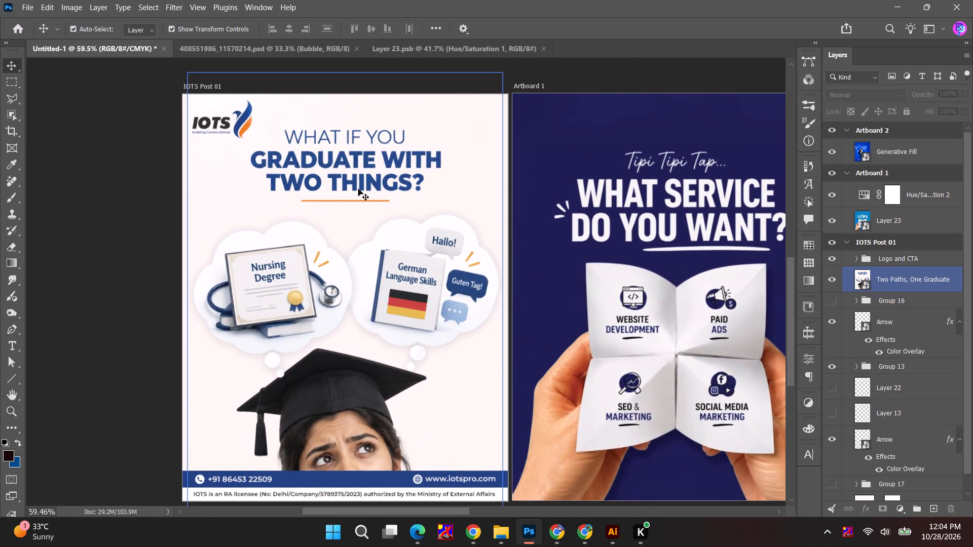
left_click(358, 189)
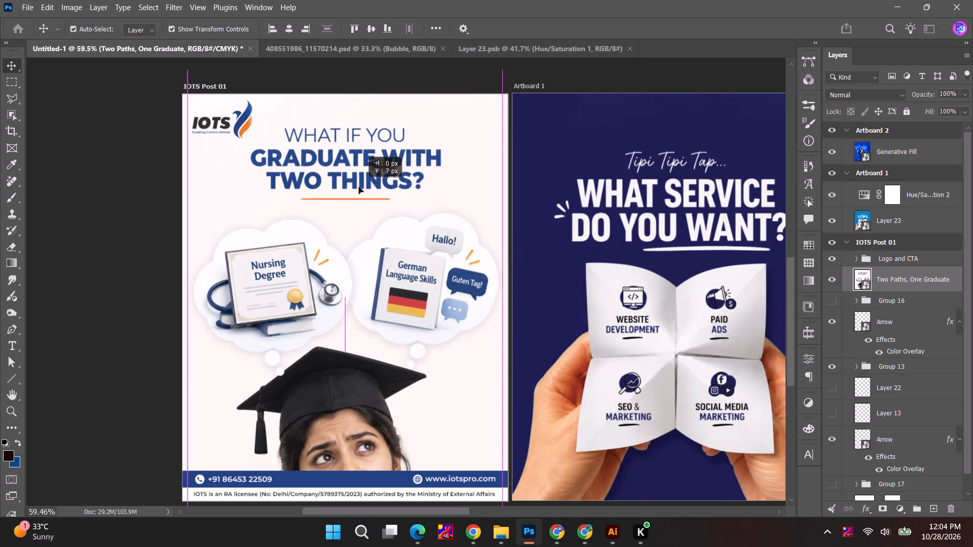
left_click(359, 190)
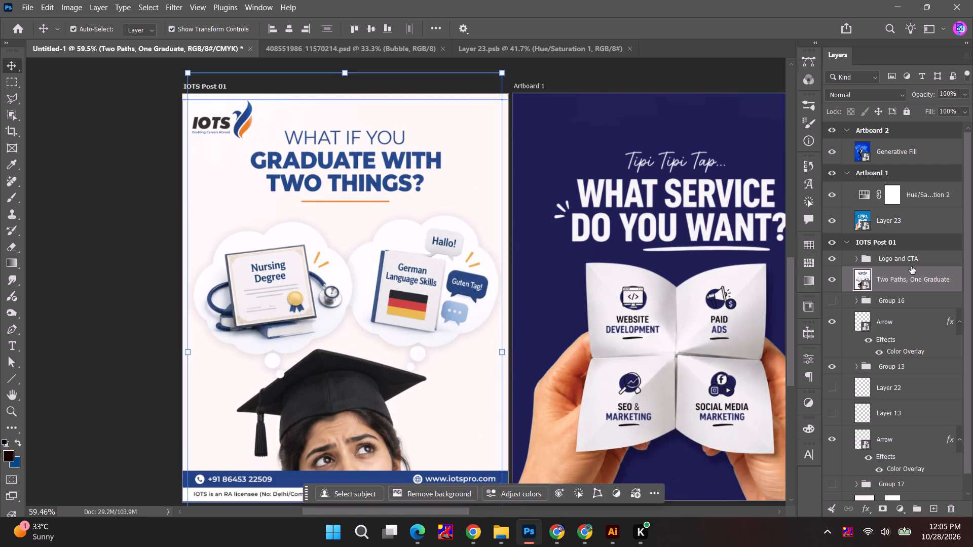
Move Group 16 above the Two Paths, One Graduate layer in IOTS Post 01 and make it visible.
left_click(879, 301)
left_click_drag(903, 302, 904, 273)
left_click(833, 277)
left_click(861, 275)
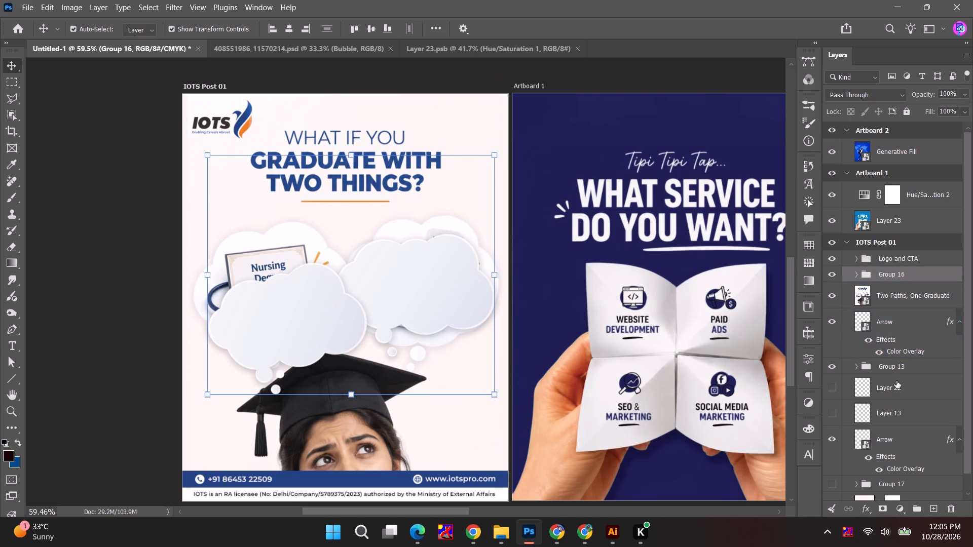
Check what Group 13 contributes to the post by switching its visibility off and on.
left_click(897, 368)
left_click(845, 370)
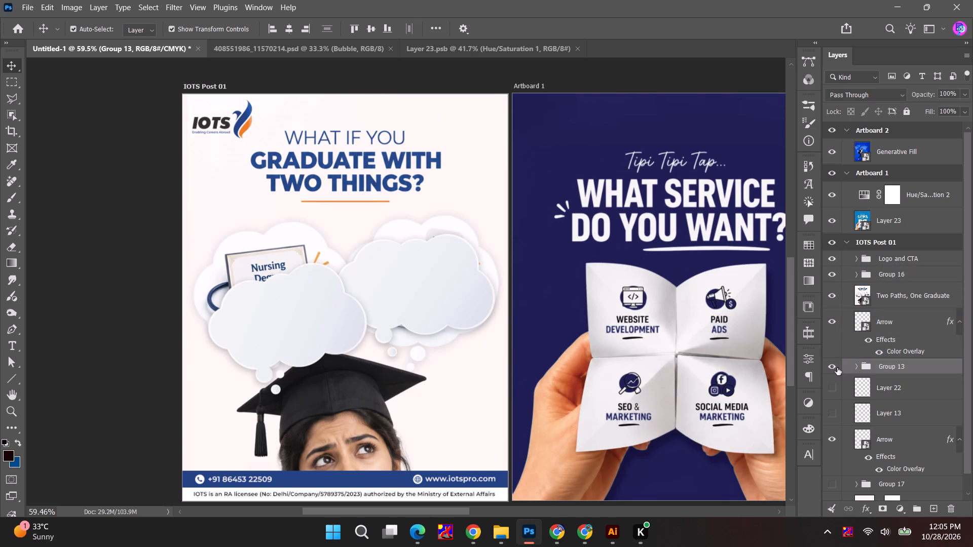
left_click(836, 367)
left_click(836, 367)
left_click(890, 321)
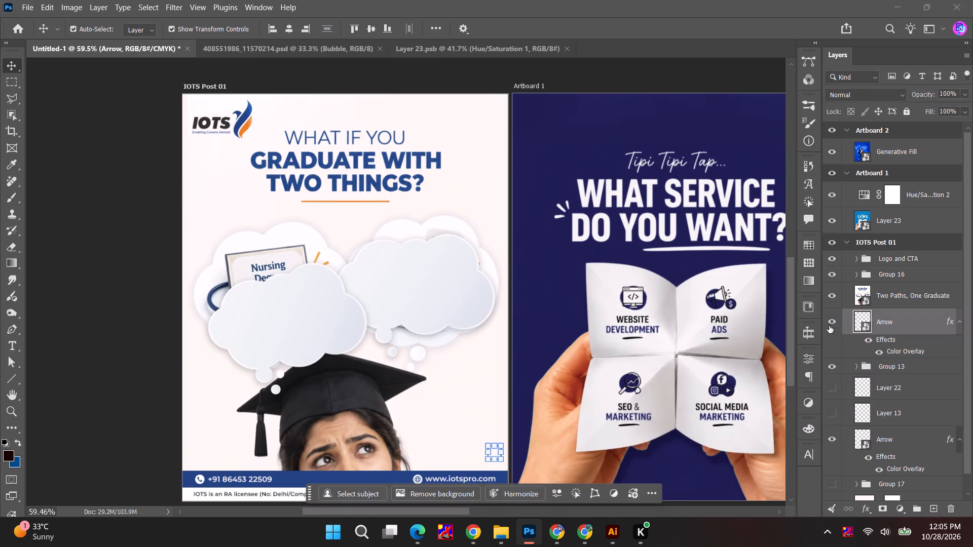
left_click(901, 296)
Expand Group 16 and hide Group 15 with the blank thought clouds.
left_click(858, 273)
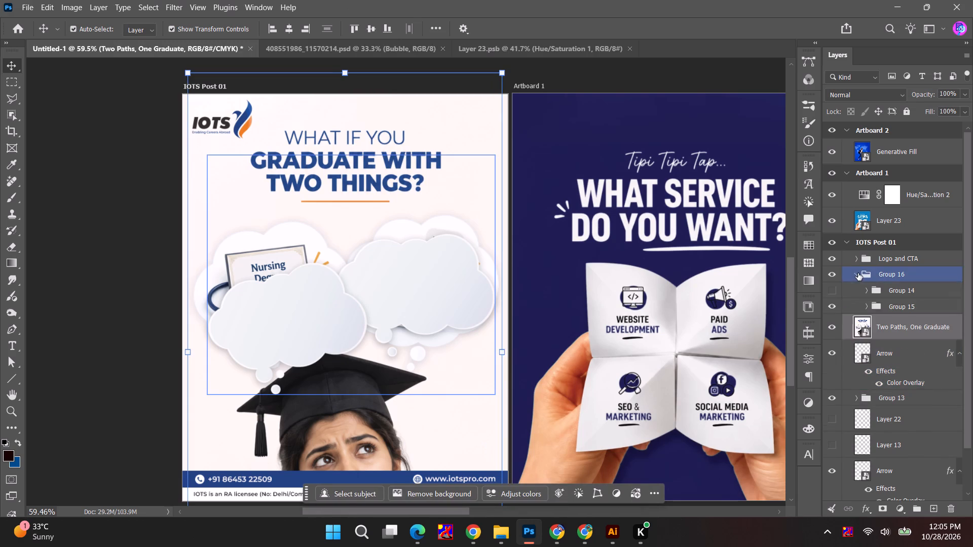
left_click(834, 308)
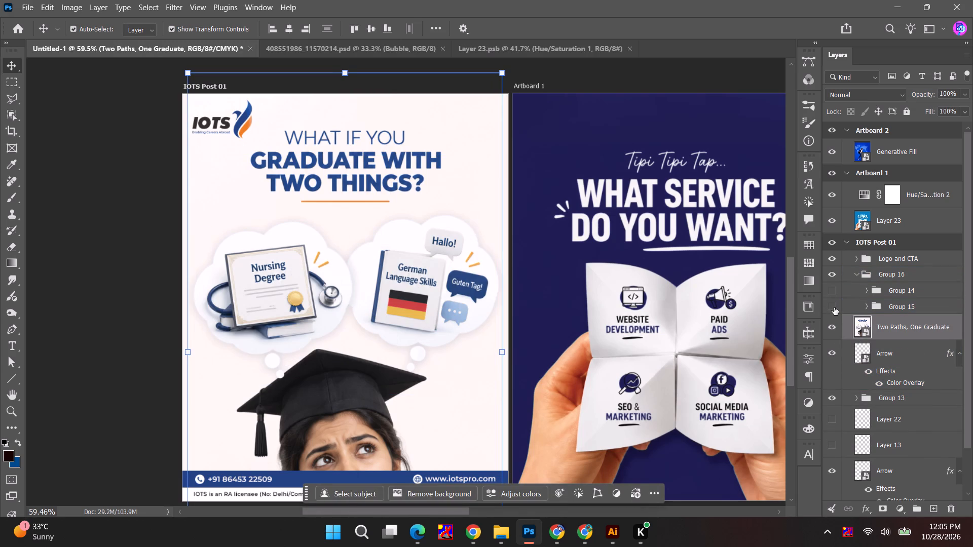
left_click(834, 303)
left_click(834, 303)
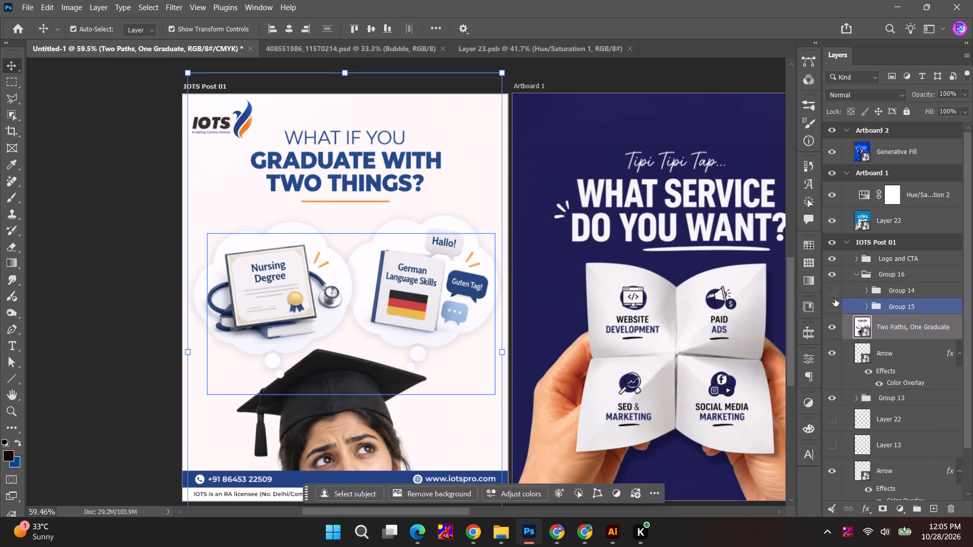
Move the headline Group 14 out of Group 16 to the top of IOTS Post 01 and make it visible.
left_click(835, 296)
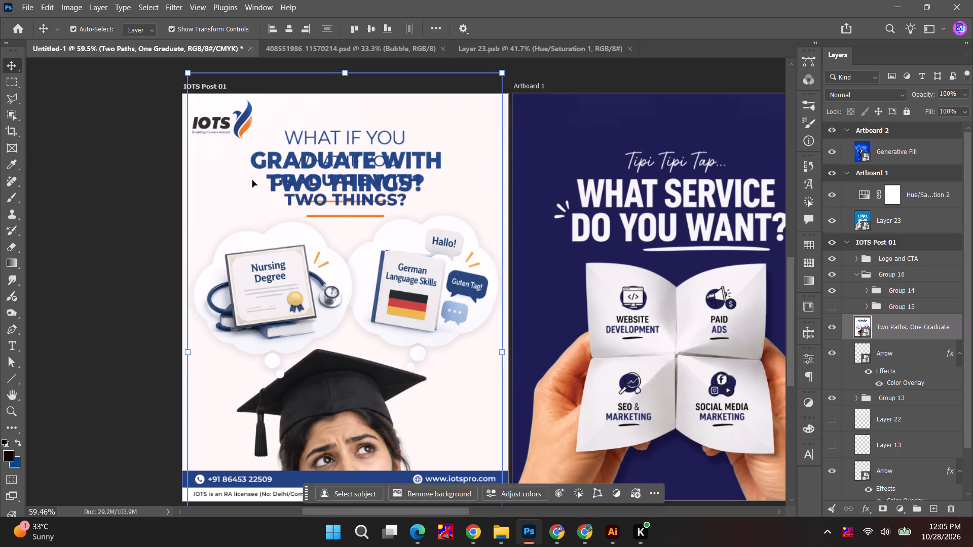
scroll(314, 202, "up", 9, "alt")
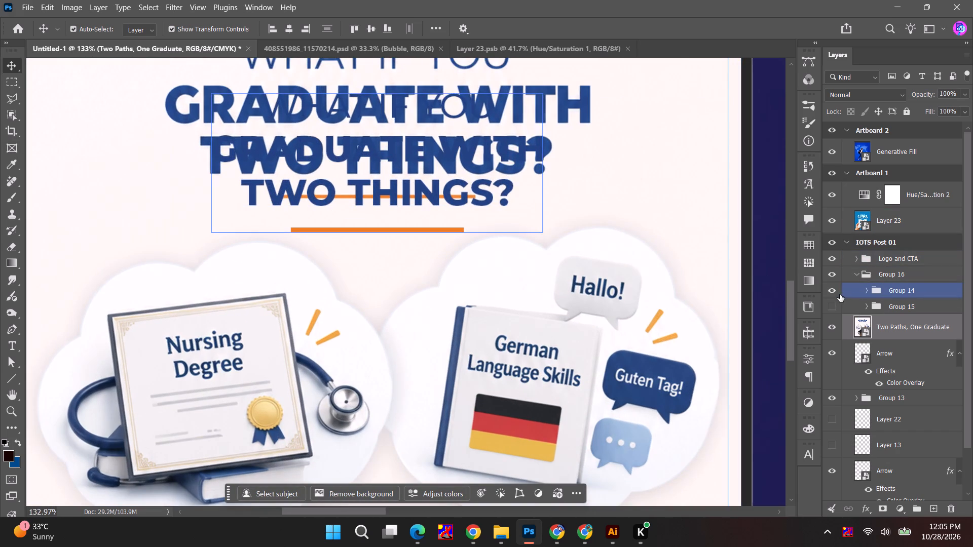
left_click(835, 293)
scroll(329, 183, "down", 7, "alt")
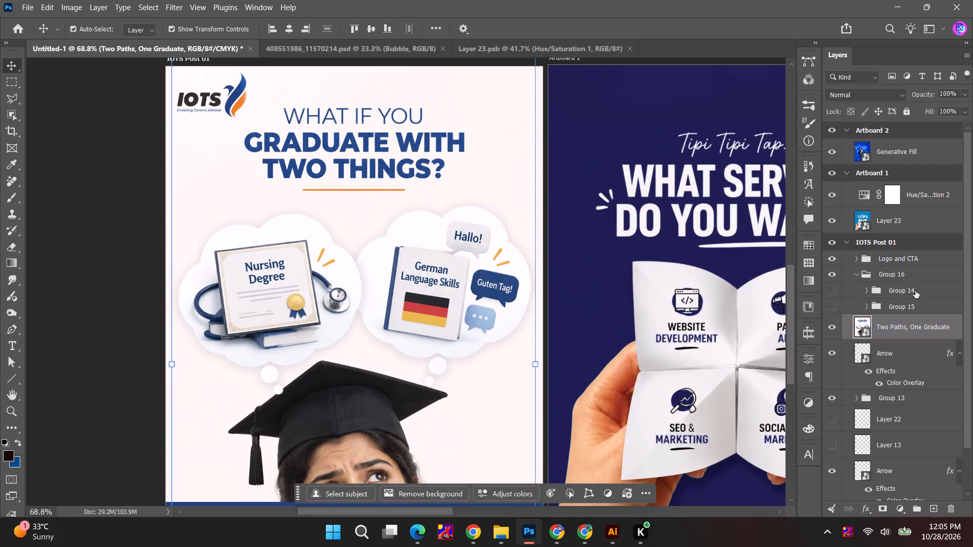
left_click_drag(915, 291, 918, 251)
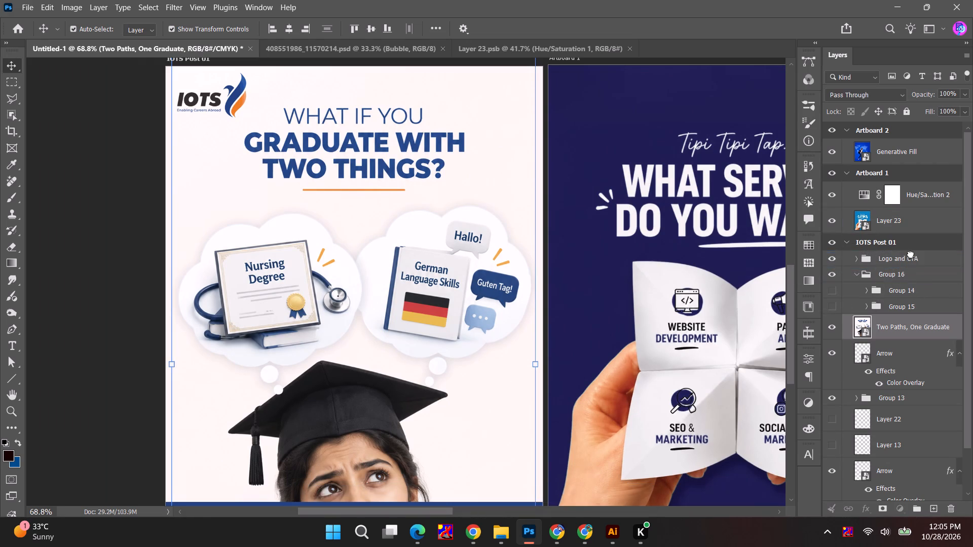
left_click(838, 260)
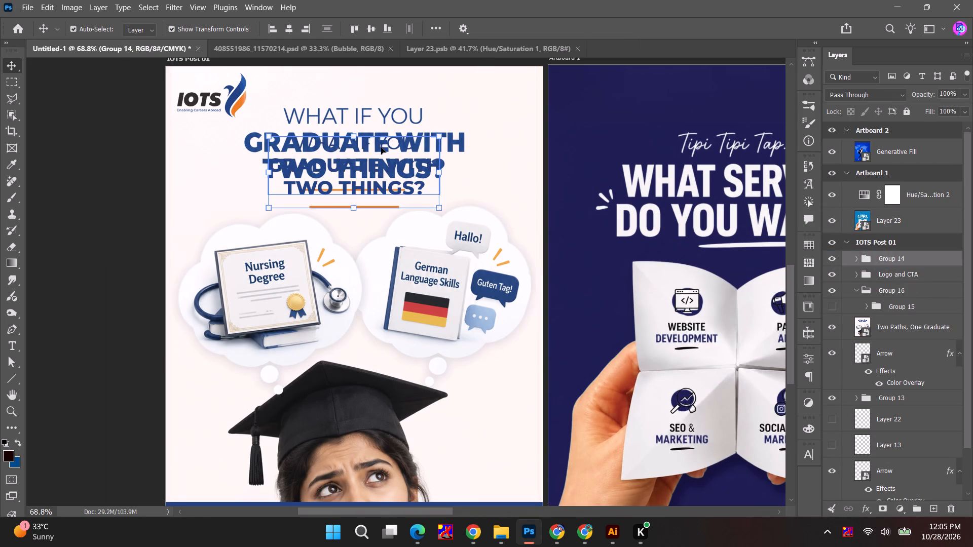
Free-transform the Group 14 headline, moving it below the image's own headline over the German Language Skills cloud.
key("ctrl+t")
left_click_drag(385, 191, 392, 320)
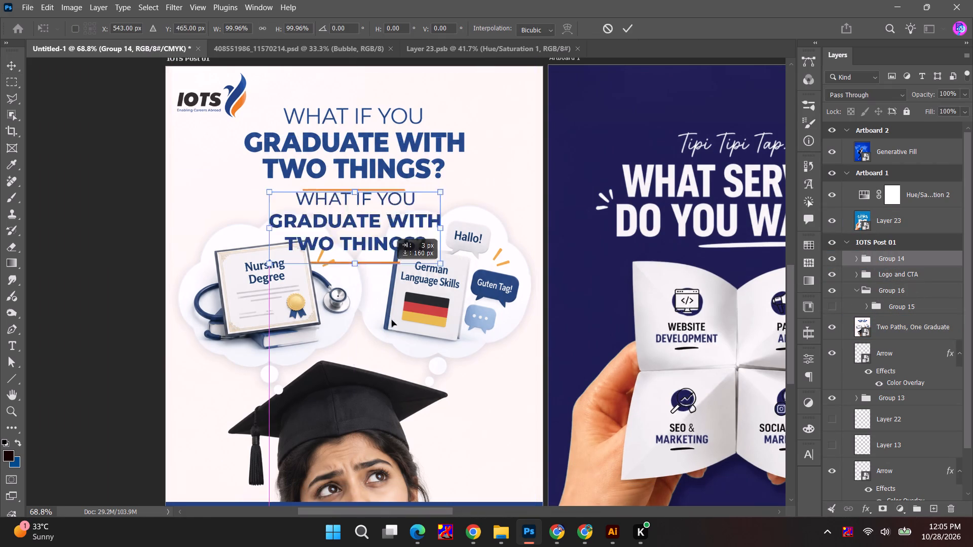
left_click_drag(392, 320, 459, 255)
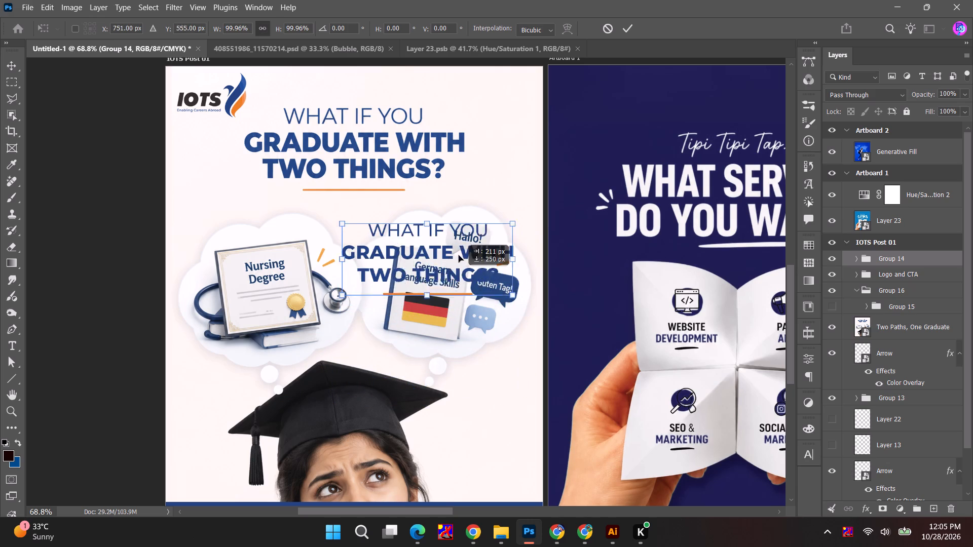
left_click_drag(459, 255, 456, 253)
left_click(456, 253)
left_click(625, 27)
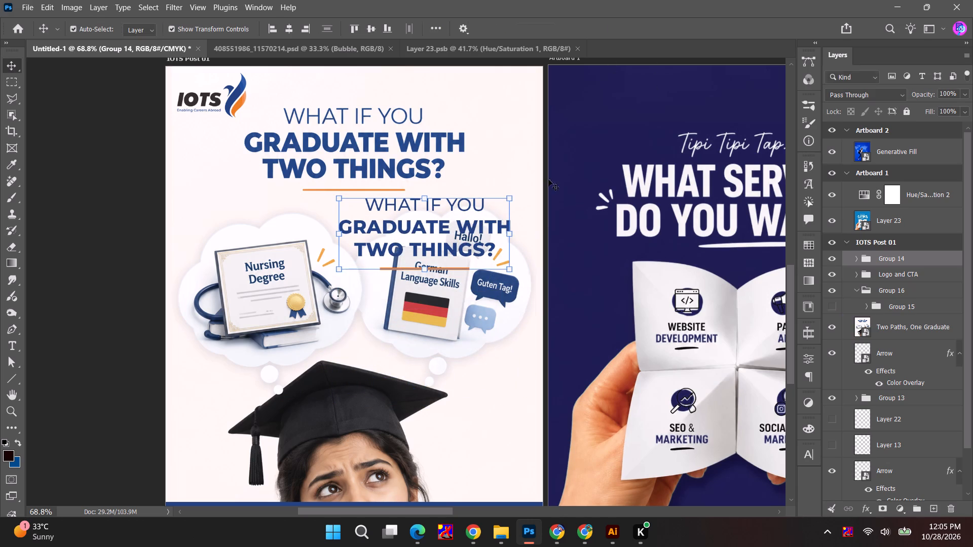
Select the "GRADUATE WITH TWO THINGS?" lines in the Group 14 headline and open their character settings for editing.
double_click(405, 227)
left_click_drag(343, 228, 479, 229)
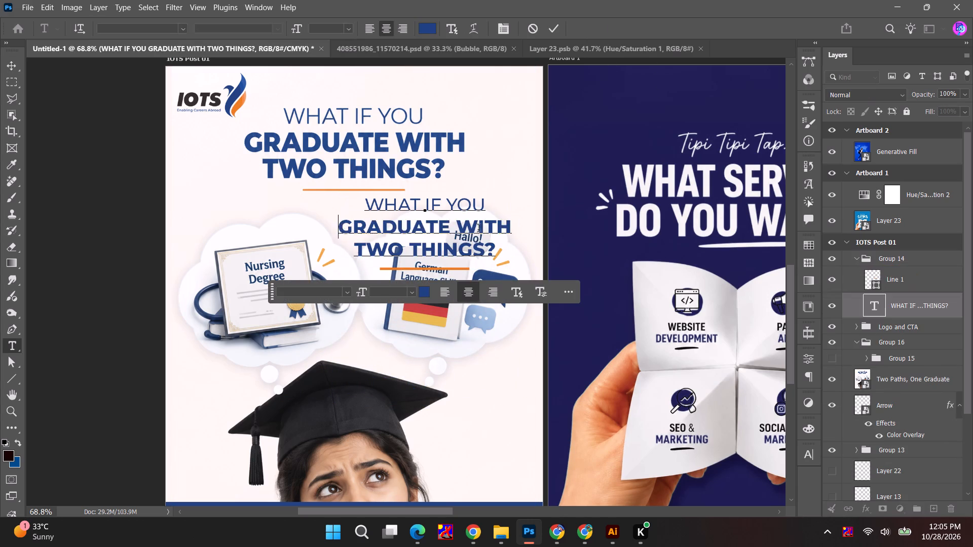
left_click_drag(479, 229, 522, 256)
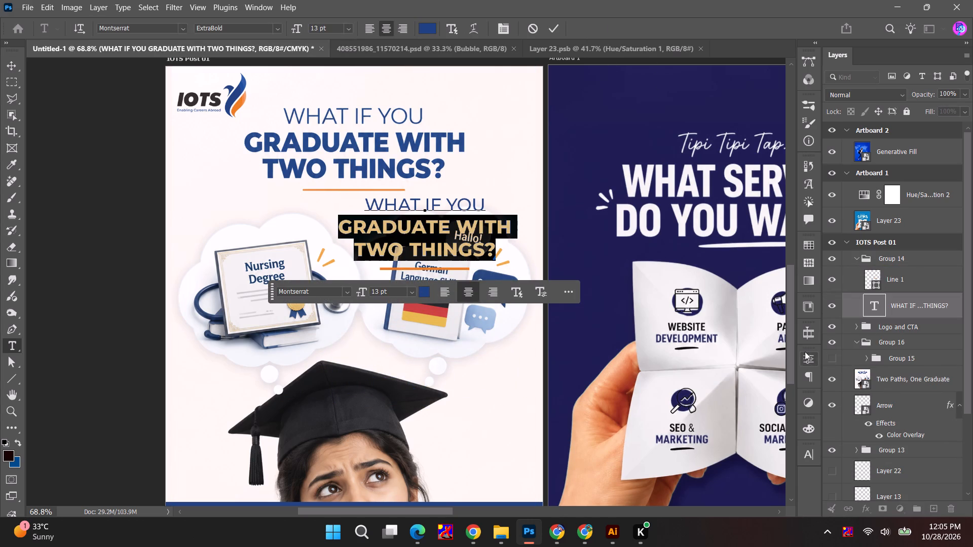
left_click(811, 457)
left_click(790, 400)
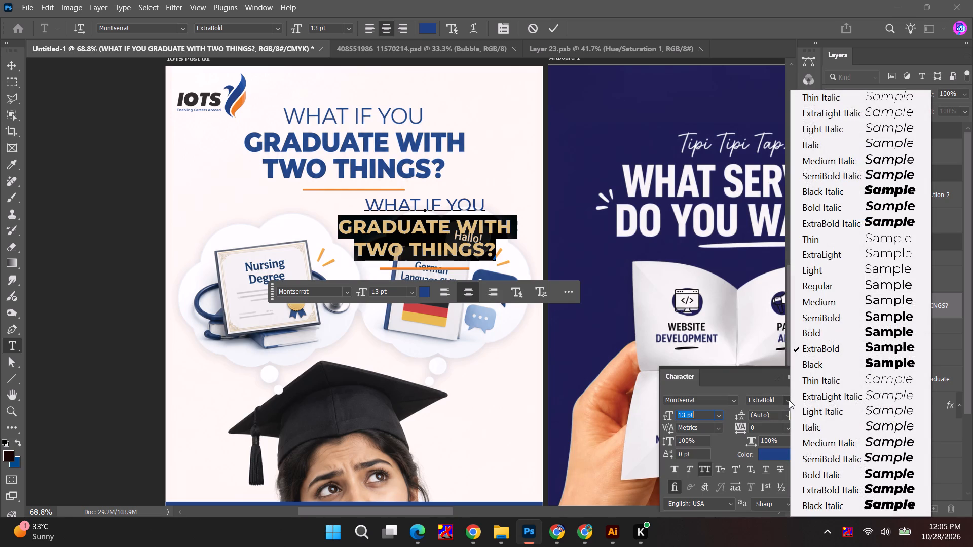
left_click(665, 415)
left_click(667, 417)
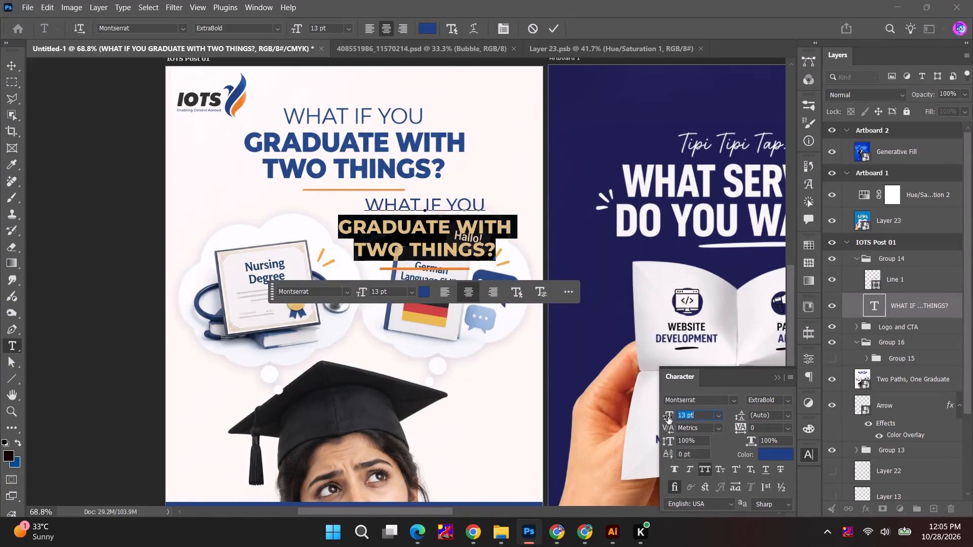
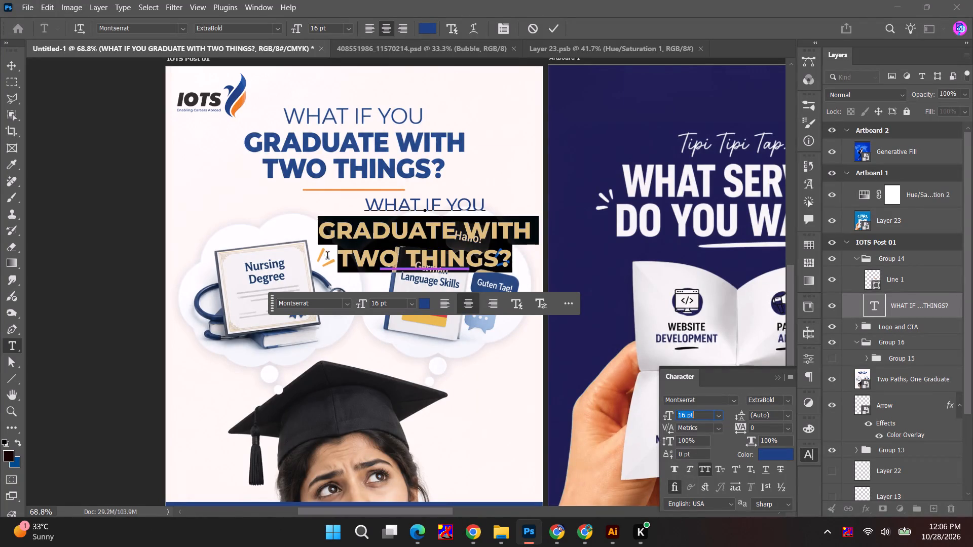
In the Group 14 headline, set the leading of "TWO THINGS?" to 15 pt and of "GRADUATE WITH" to 16 pt.
left_click_drag(327, 257, 552, 259)
left_click(772, 415)
scroll(772, 415, "down", 6)
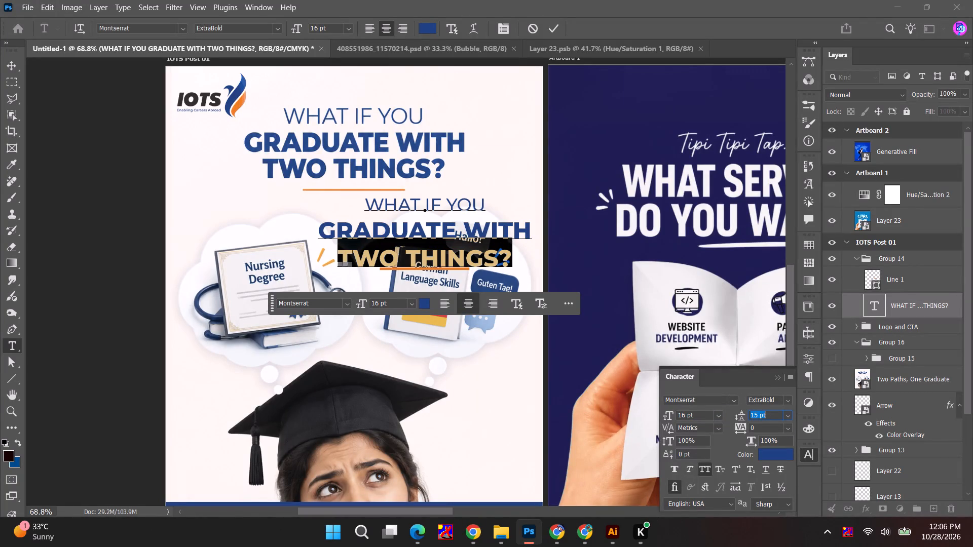
scroll(772, 415, "down", 1)
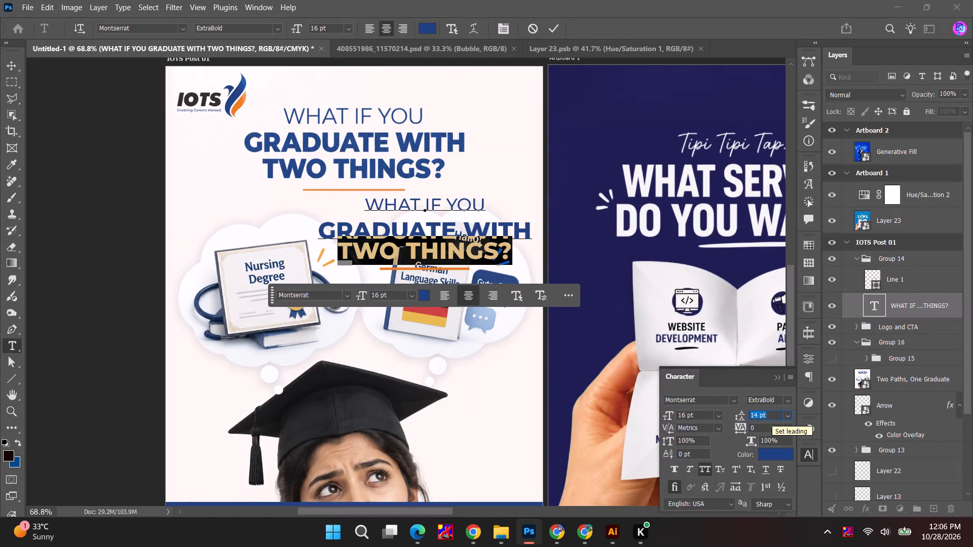
scroll(772, 415, "up", 1)
left_click(363, 206)
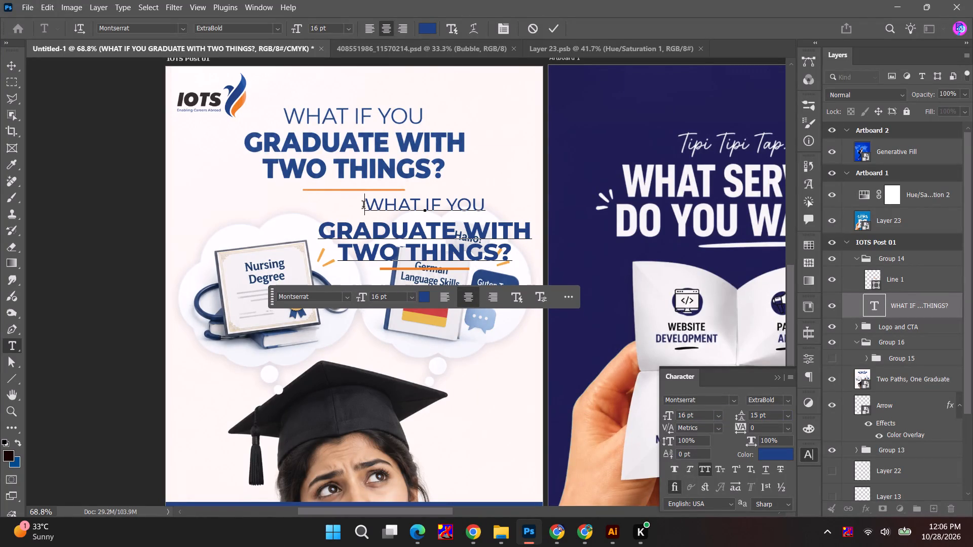
left_click_drag(323, 228, 589, 237)
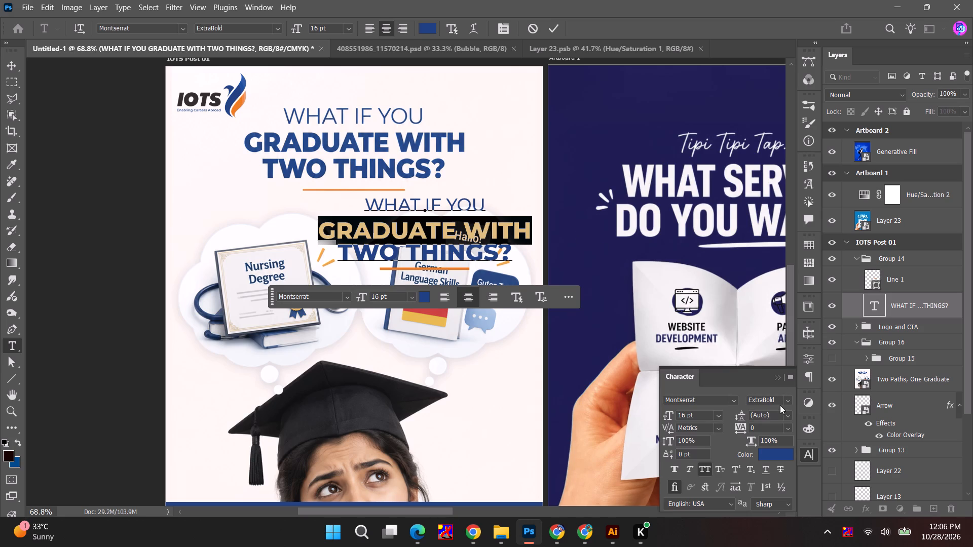
left_click(776, 415)
scroll(776, 415, "down", 5)
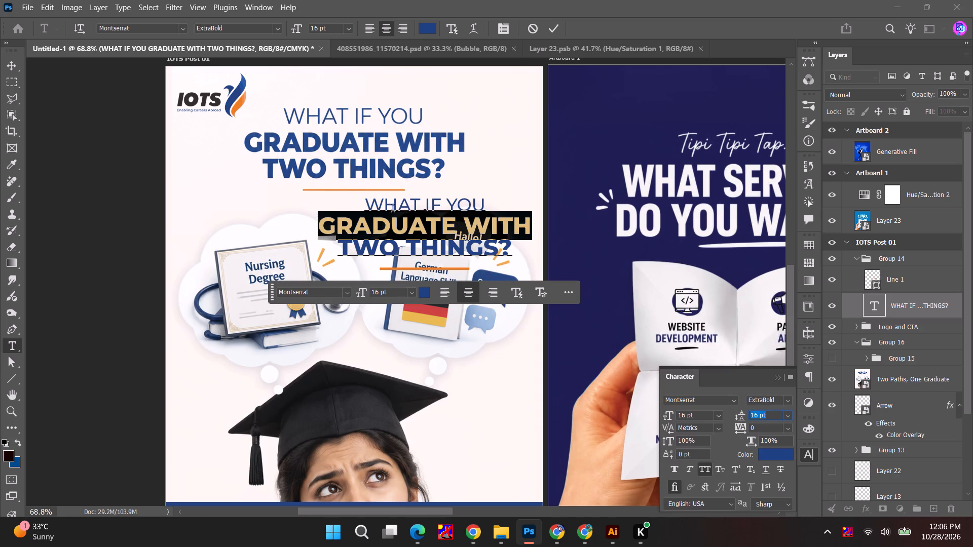
Set the headline's "WHAT IF YOU" line to Montserrat SemiBold and finish editing the text.
left_click_drag(366, 201, 531, 205)
left_click(786, 396)
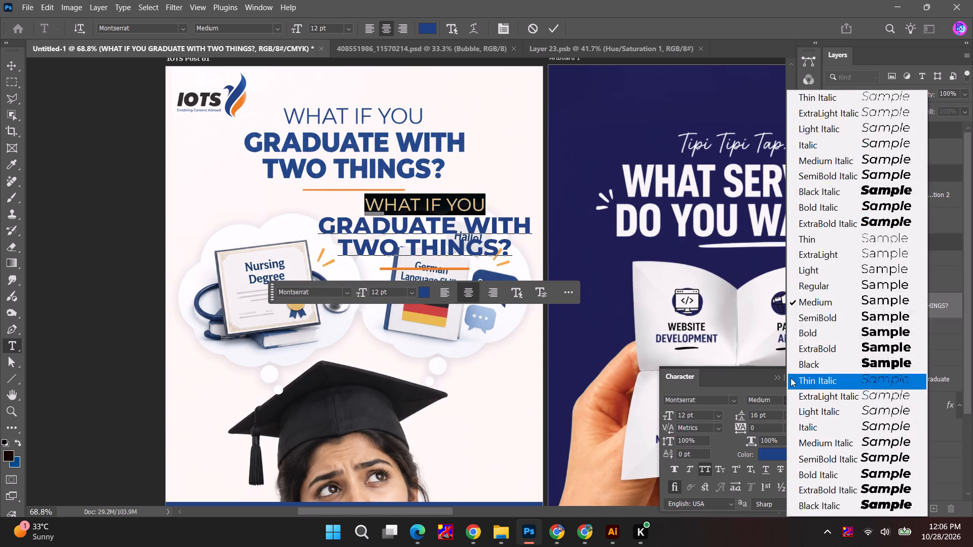
left_click(799, 317)
left_click(10, 60)
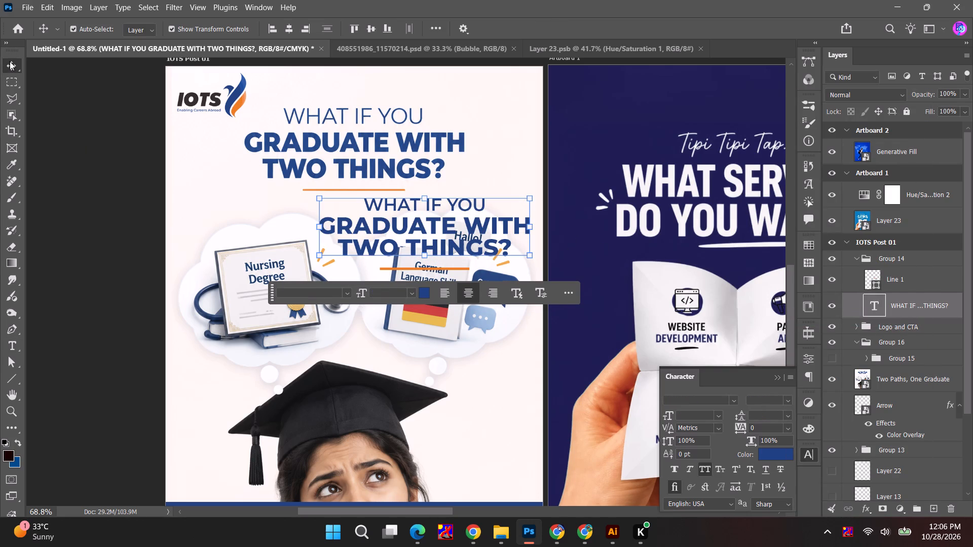
Free-transform the Group 14 headline, moving it up over the image's own headline above the thought clouds.
left_click(905, 255)
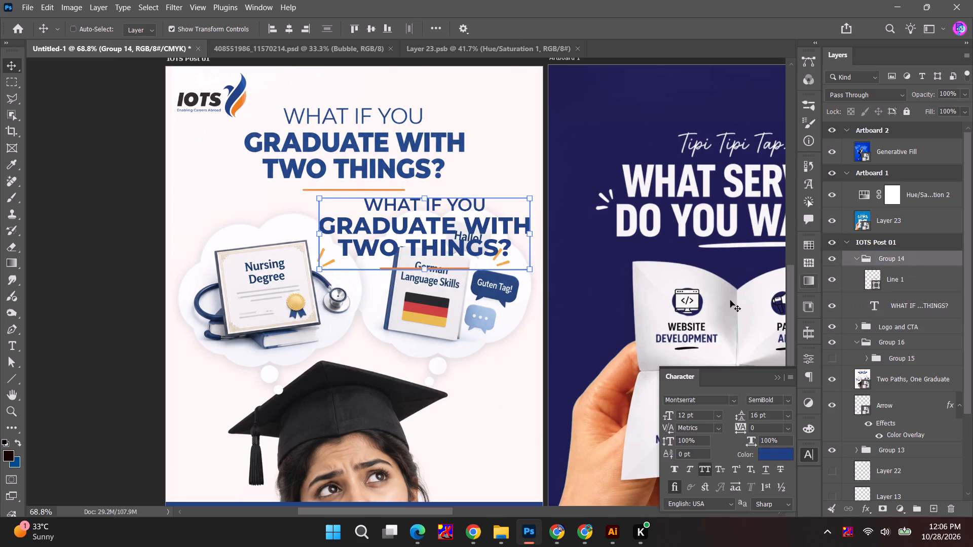
key("ctrl+t")
left_click_drag(424, 227, 360, 158)
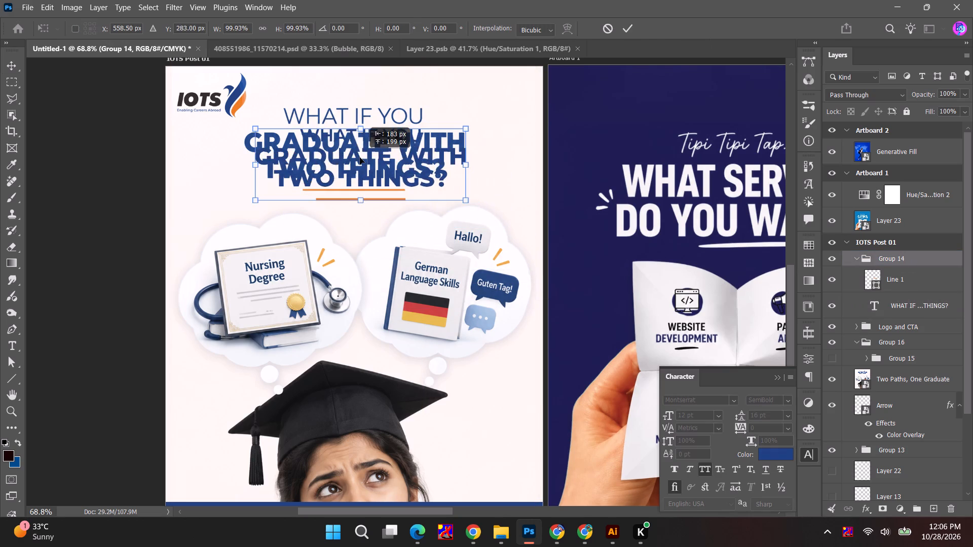
left_click_drag(360, 158, 359, 163)
left_click(118, 191)
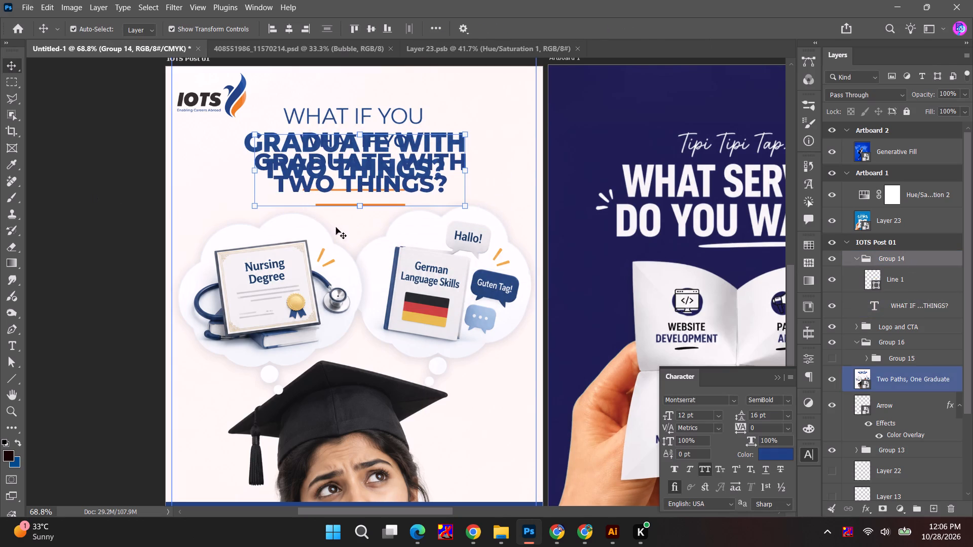
left_click(93, 216)
Move the Line 1 underline slightly up, closer beneath the "TWO THINGS?" text.
scroll(319, 220, "up", 5, "alt")
left_click_drag(352, 198, 352, 190)
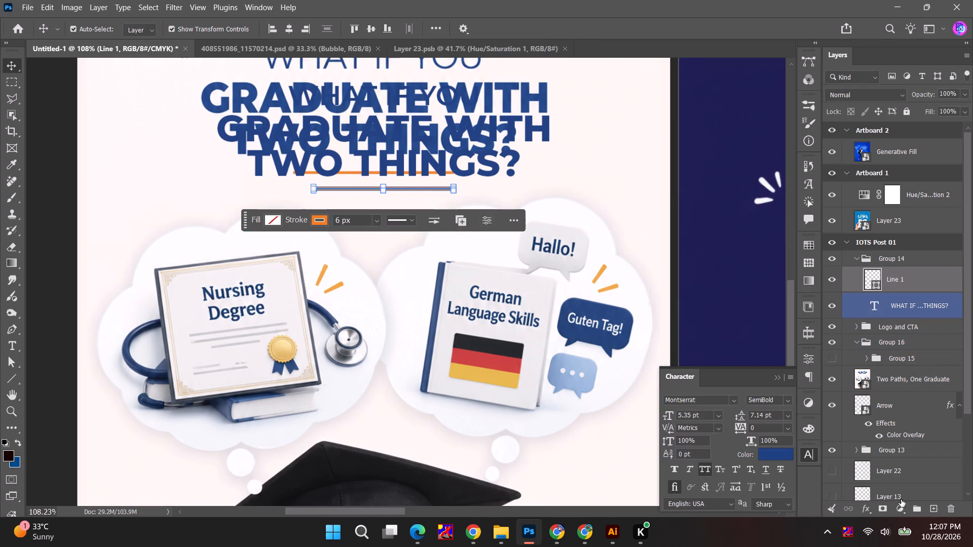
In the Two Paths, One Graduate smart object, marquee-select the original headline with its orange underline and fill over it.
scroll(901, 501, "down", 6)
left_click(894, 388)
double_click(866, 381)
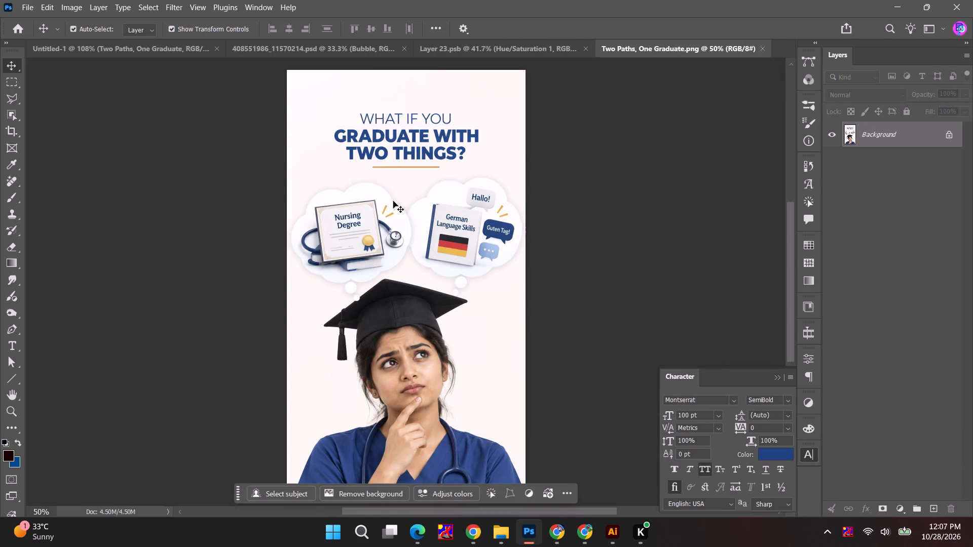
left_click(18, 84)
scroll(460, 140, "up", 5, "alt")
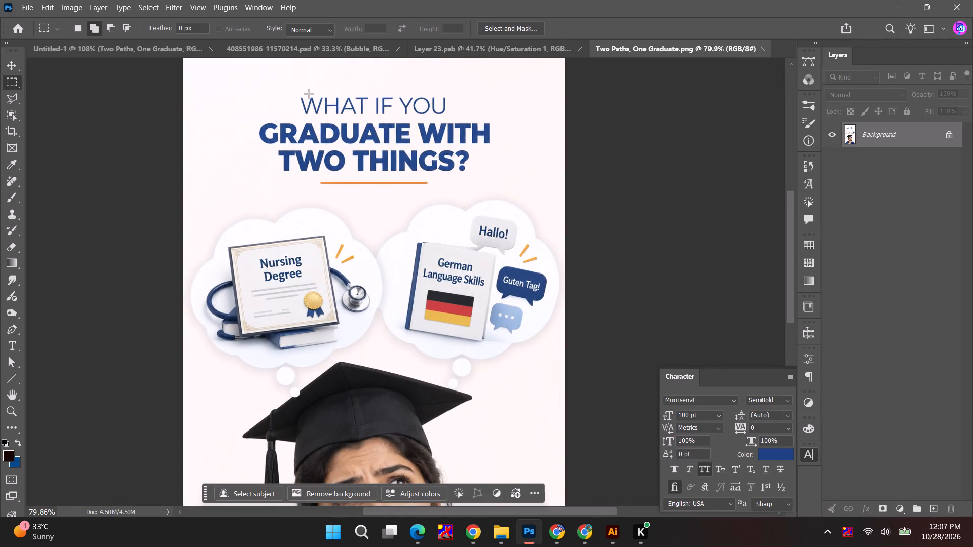
left_click_drag(252, 90, 501, 182)
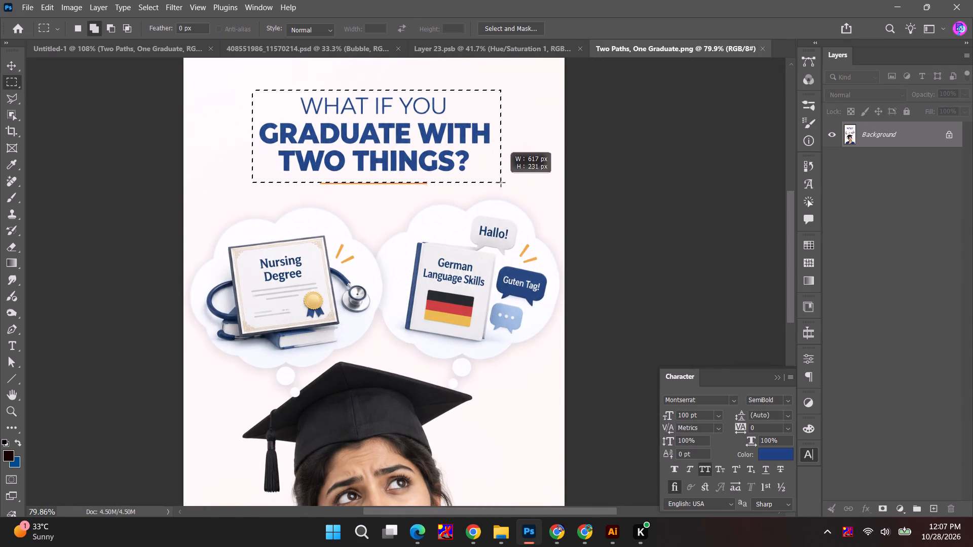
left_click_drag(501, 182, 501, 187)
key("shift+BackSpace")
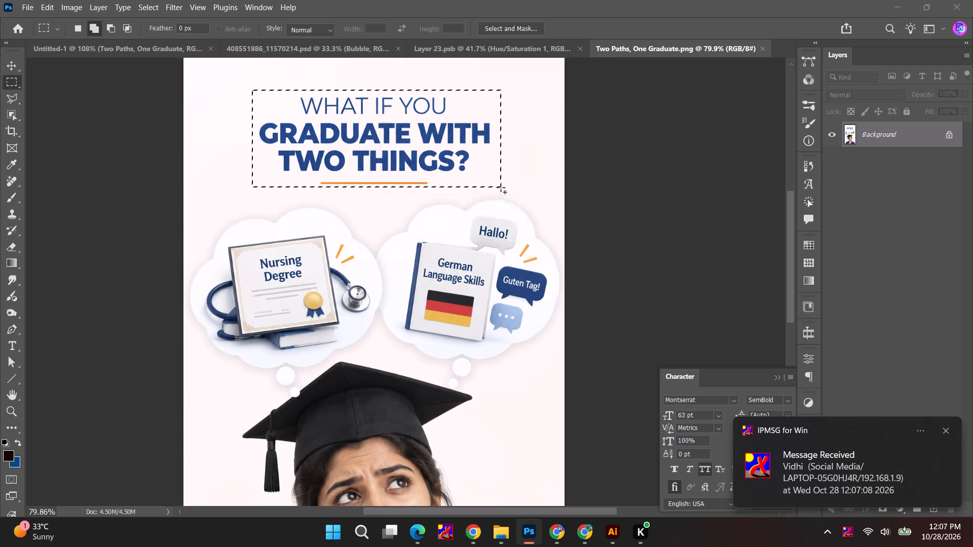
key("Return")
key("ctrl+d")
Save and close the Two Paths, One Graduate smart object.
key("ctrl+s")
key("ctrl+w")
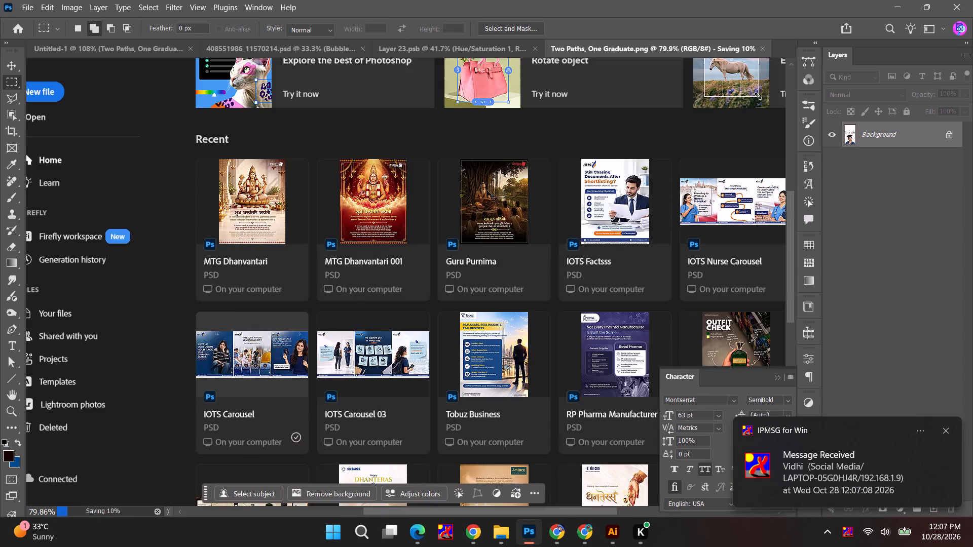
Align the headline text and its Line 1 underline to the horizontal centre of the IOTS Post 01 artboard.
scroll(288, 231, "down", 6, "alt")
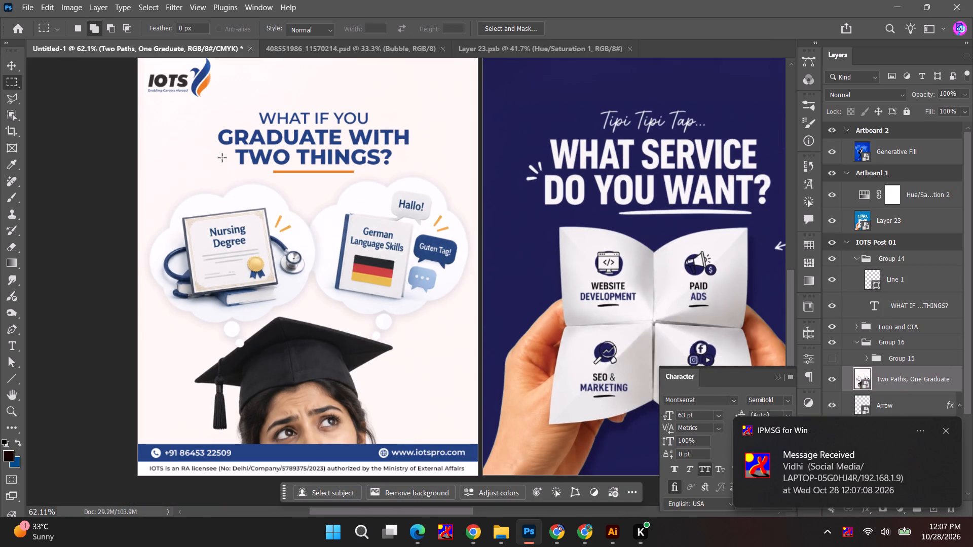
left_click(18, 67)
left_click(286, 127)
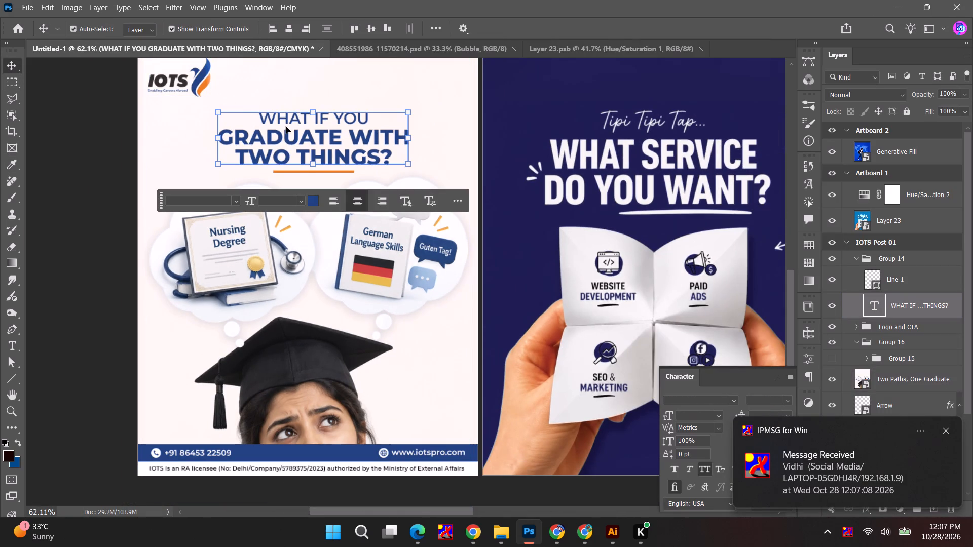
left_click(289, 27)
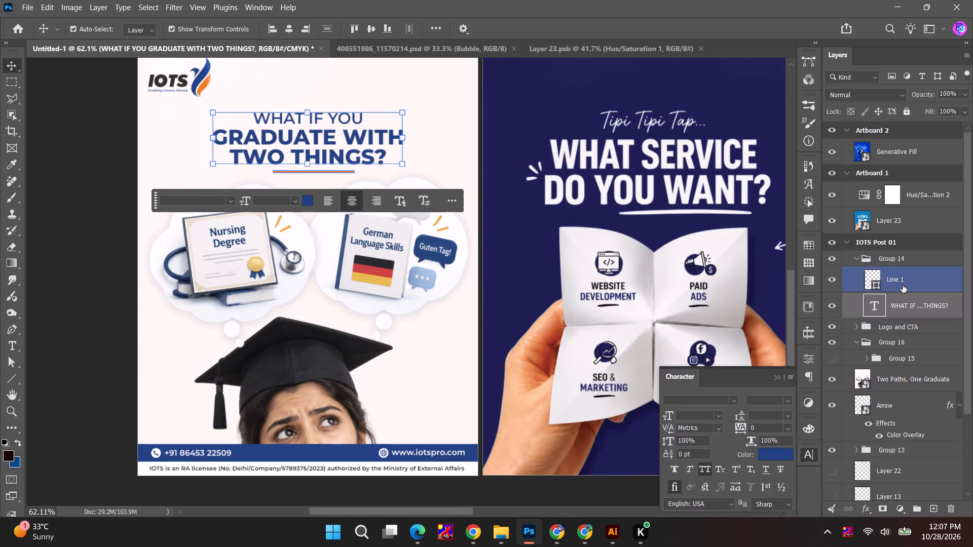
left_click(903, 285)
left_click(289, 32)
left_click(101, 140)
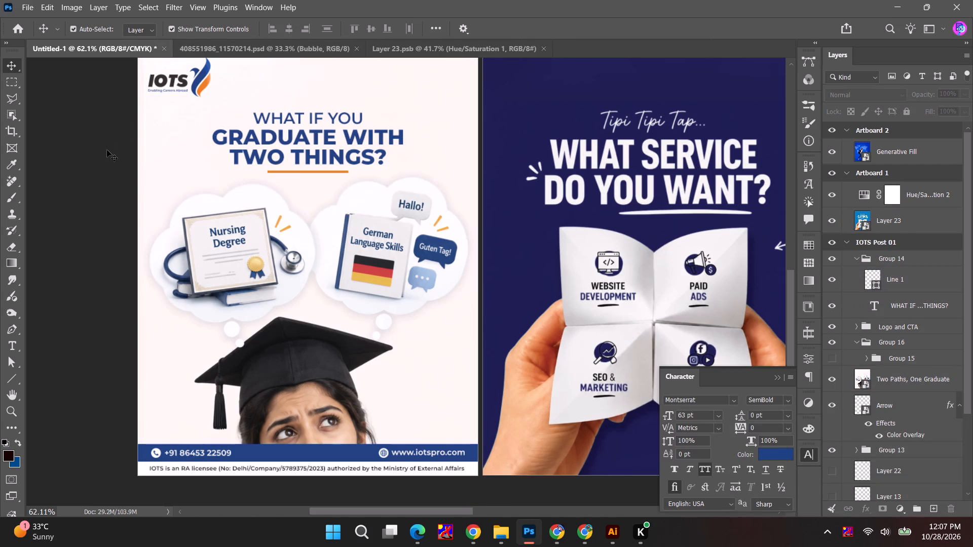
Scale the Two Paths, One Graduate image to about 27.44% to span the artboard width and move it up about 10 px.
scroll(107, 150, "down", 4, "alt")
left_click(460, 144)
left_click(422, 181)
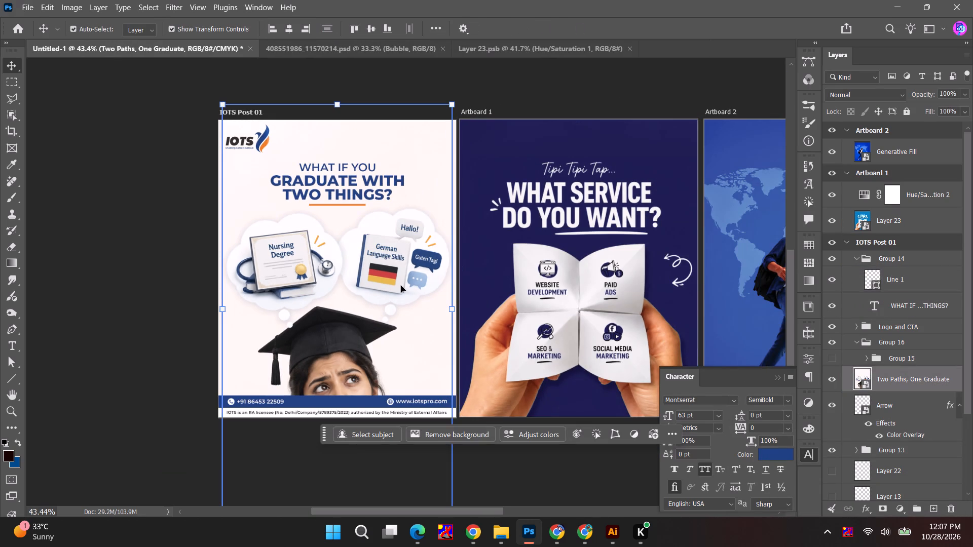
left_click(452, 311, "alt+shift")
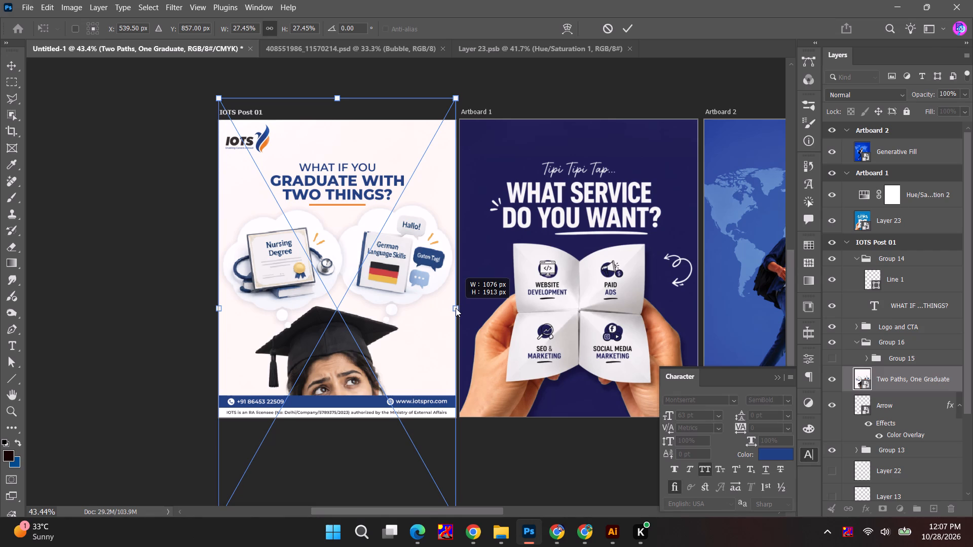
left_click(384, 307)
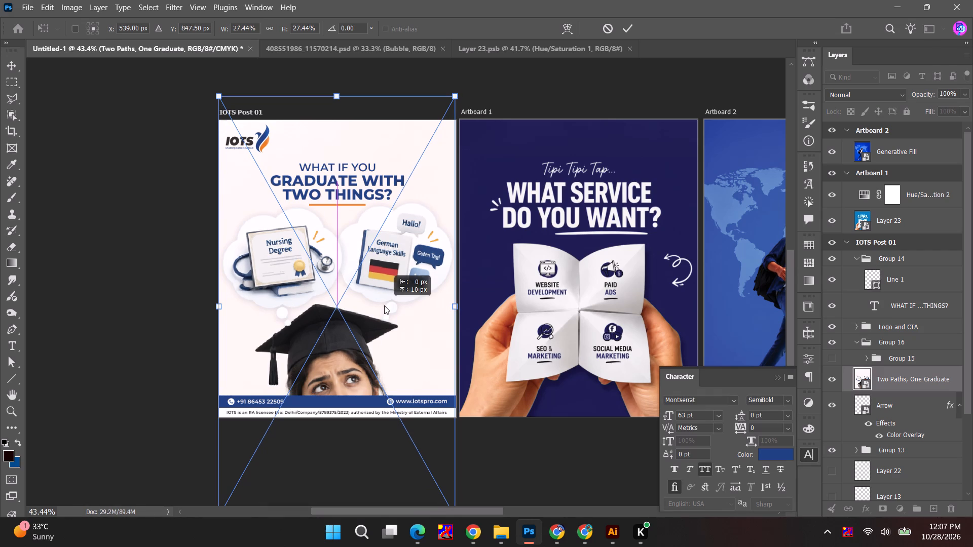
left_click(622, 27)
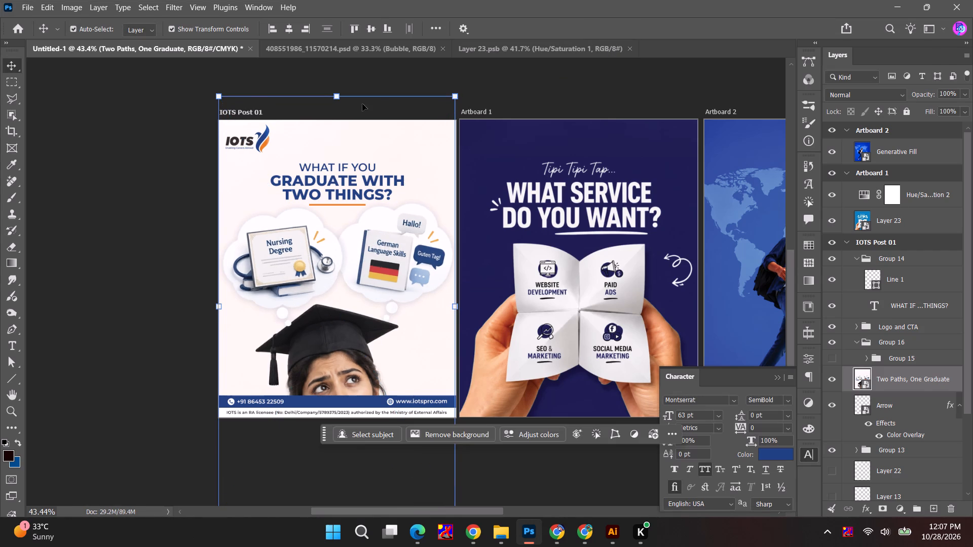
left_click(380, 103)
Nudge the whole Group 14 headline slightly upward, away from the thought clouds.
left_click(342, 198)
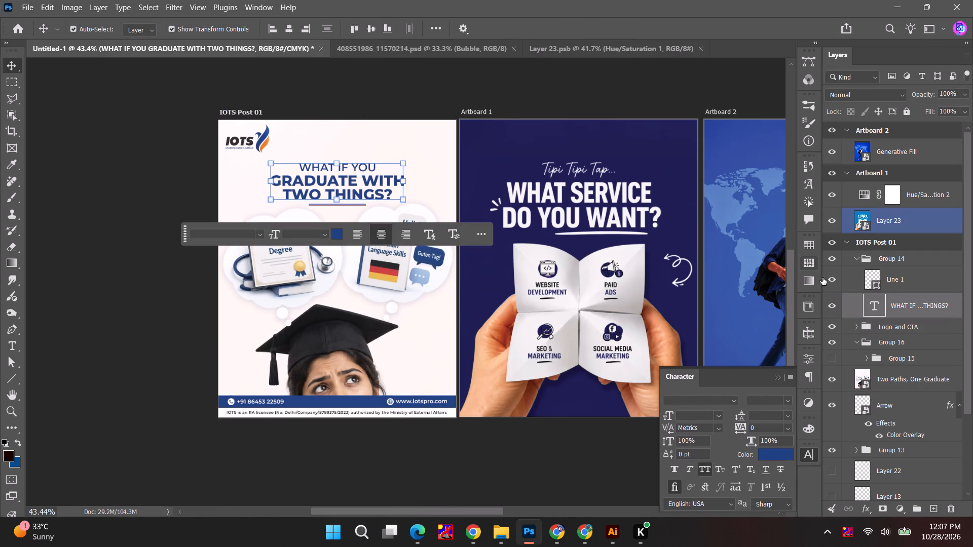
left_click(911, 263)
key("Up")
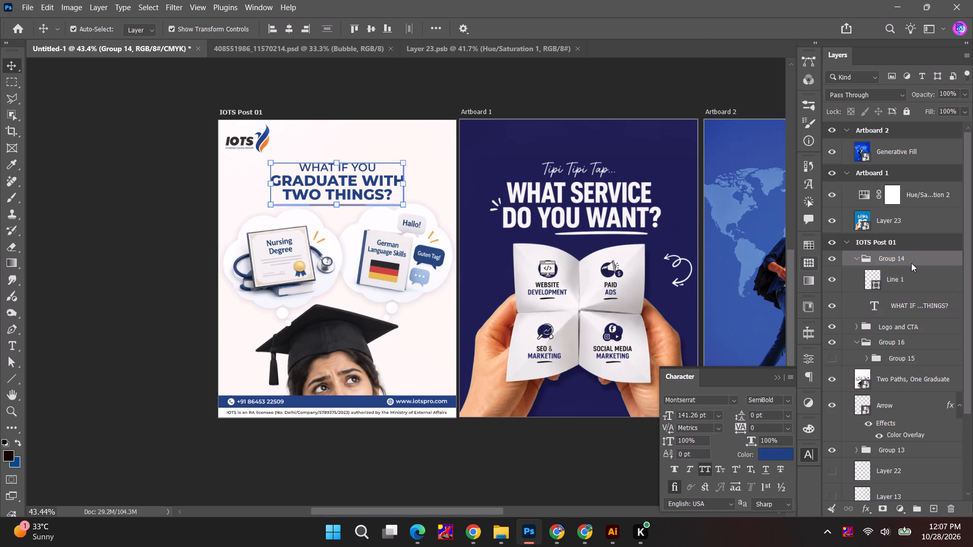
key("shift+Up")
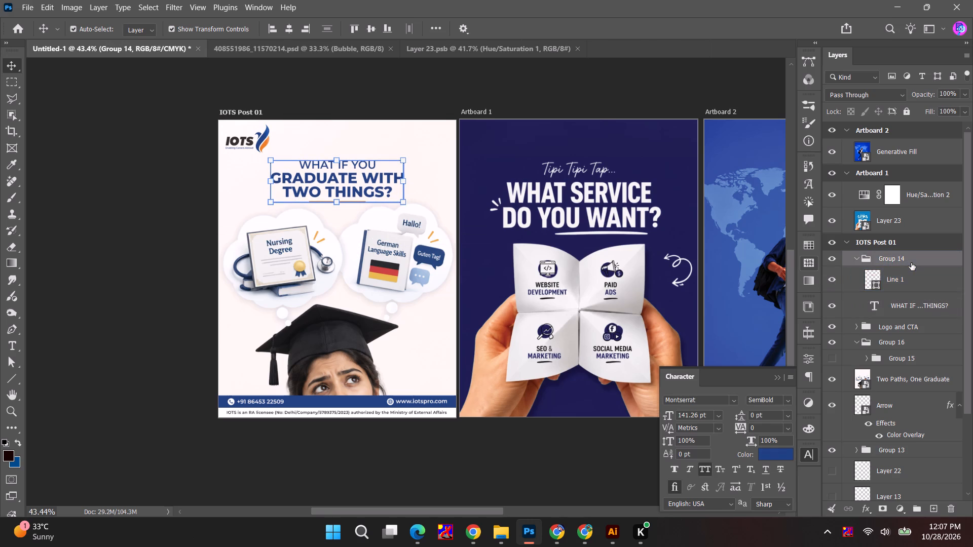
left_click(98, 176)
Review IOTS Post 01, Artboard 1 and Artboard 2 side by side.
scroll(201, 259, "down", 3, "alt")
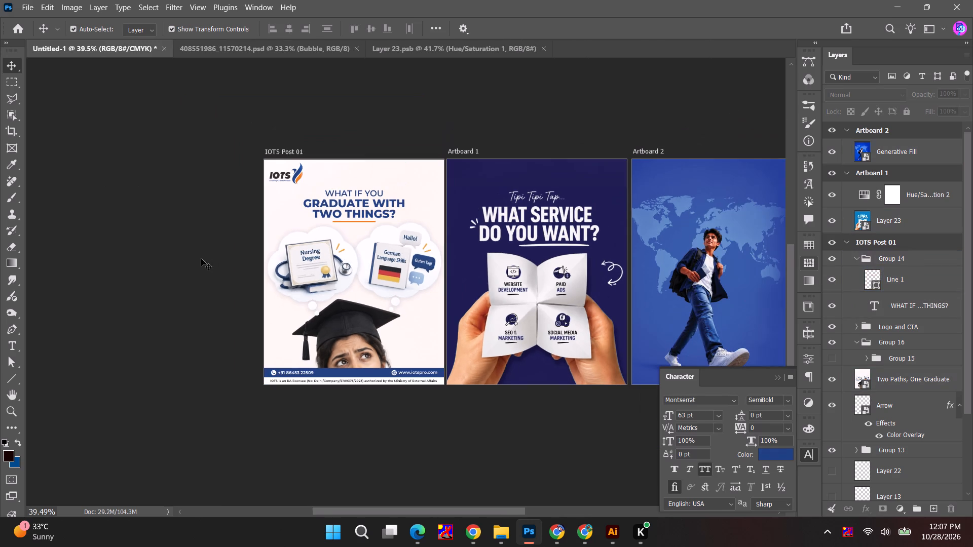
key("space")
key("space")
key("space")
key("space")
left_click_drag(324, 269, 263, 256)
key("space")
key("space")
key("space")
key("space")
key("space")
key("space")
left_click(508, 227)
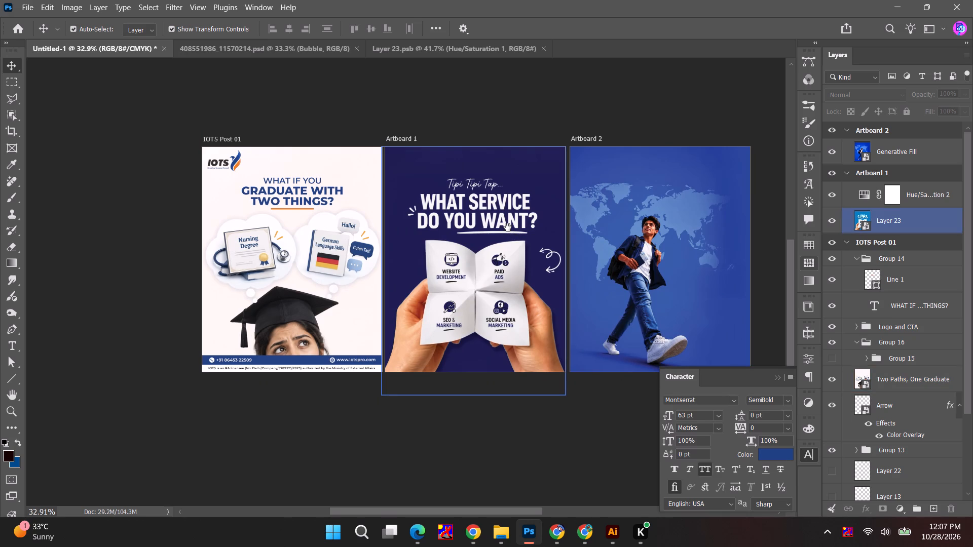
key("space")
key("space")
left_click_drag(526, 270, 460, 251)
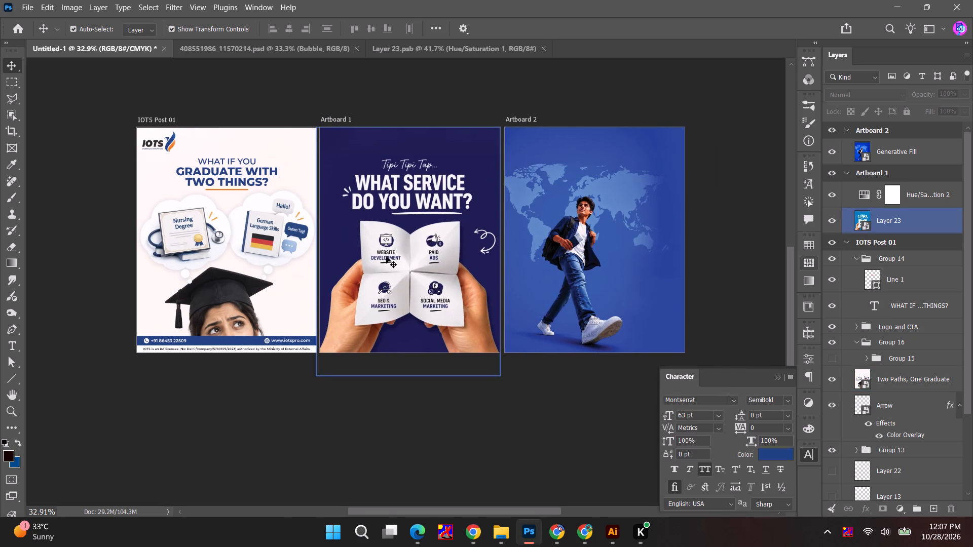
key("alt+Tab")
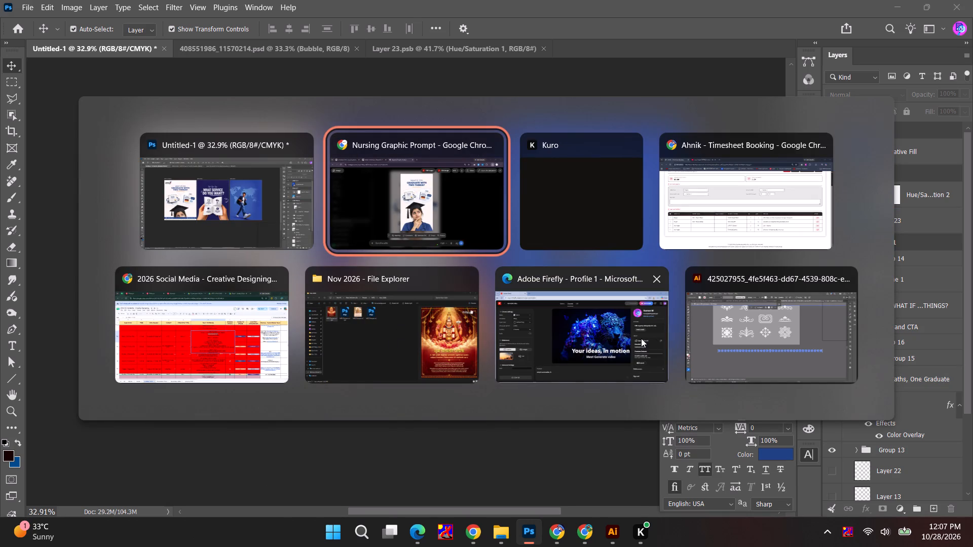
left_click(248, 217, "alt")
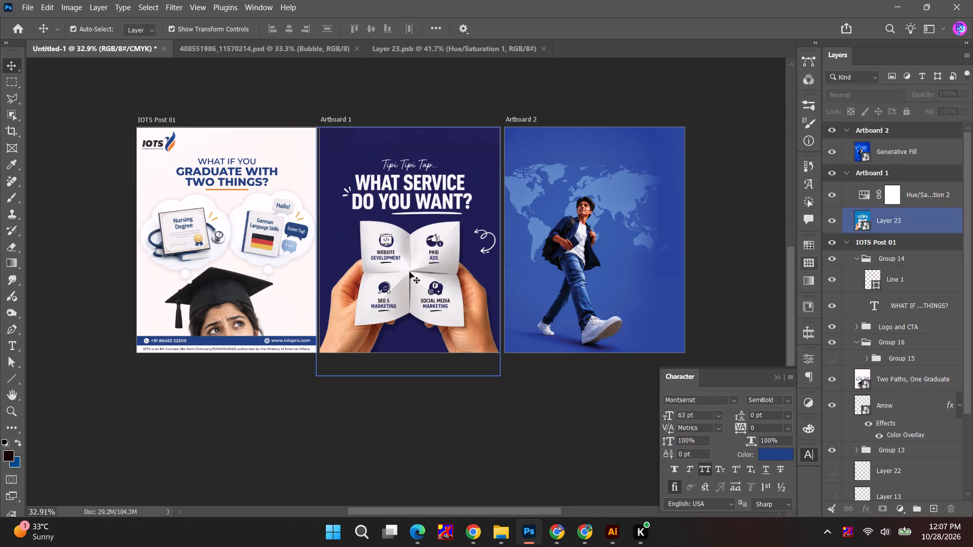
Shift the Layer 23 service image slightly upward within Artboard 1.
left_click(409, 272)
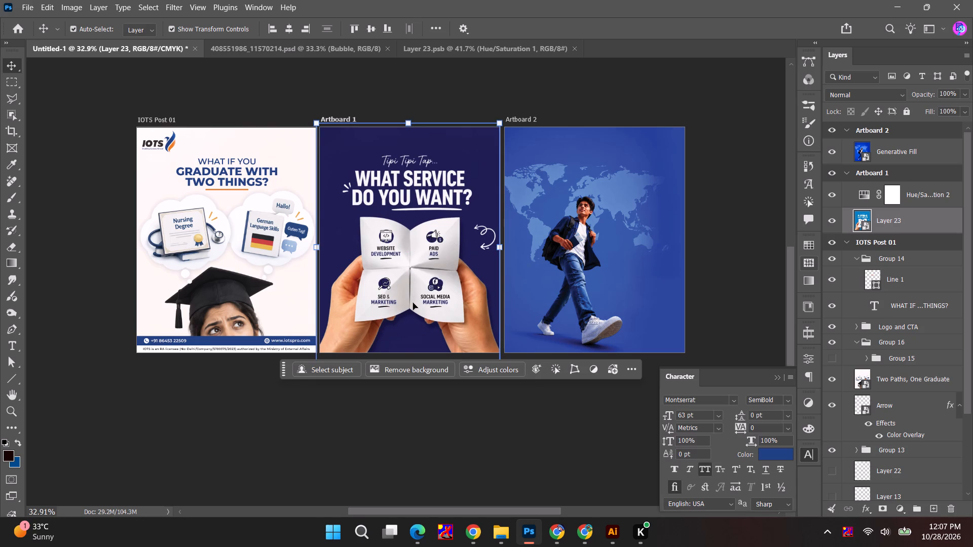
left_click(311, 92)
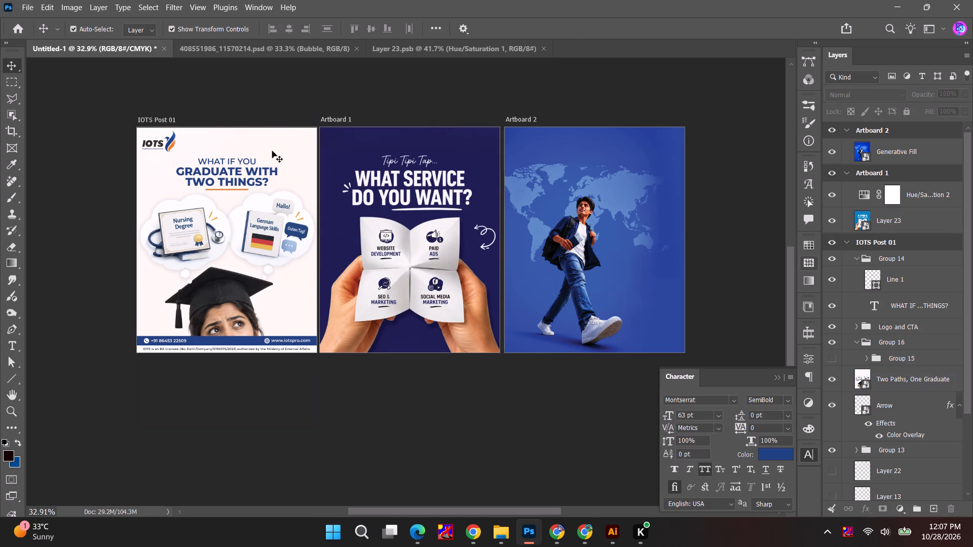
Open the contents of the Two Paths, One Graduate smart object from IOTS Post 01.
left_click(271, 152)
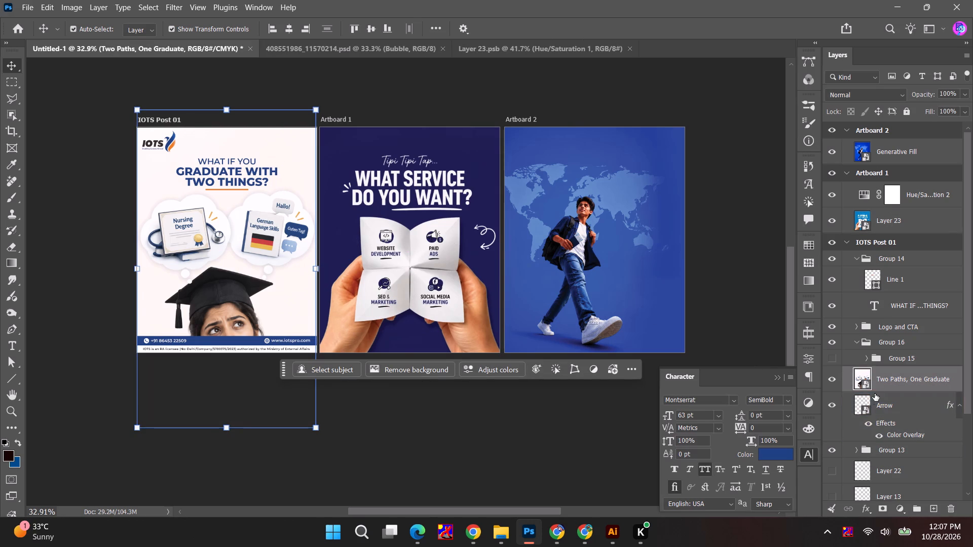
double_click(866, 377)
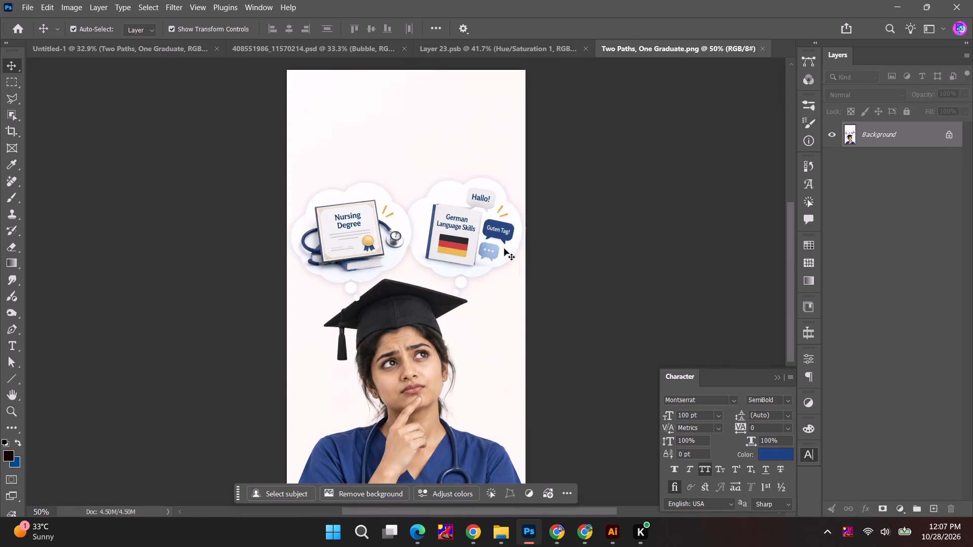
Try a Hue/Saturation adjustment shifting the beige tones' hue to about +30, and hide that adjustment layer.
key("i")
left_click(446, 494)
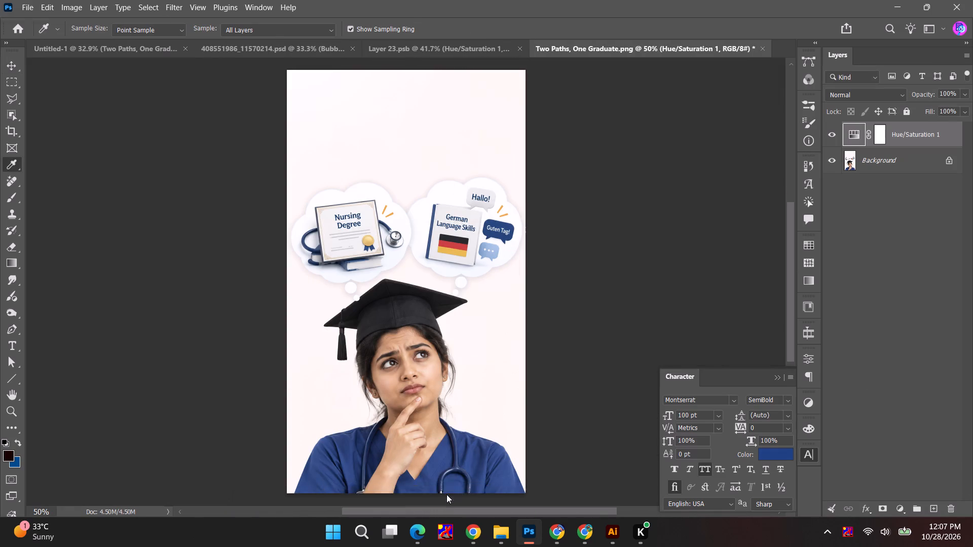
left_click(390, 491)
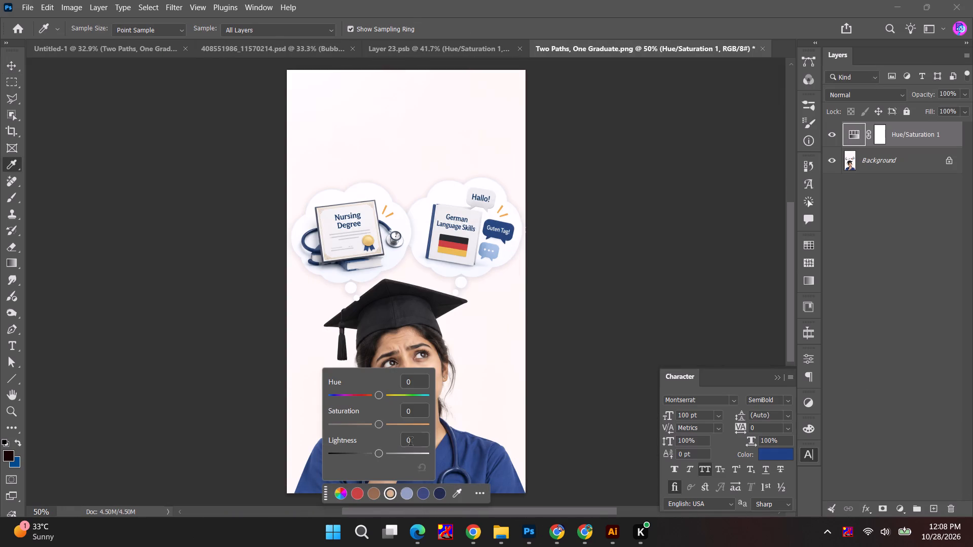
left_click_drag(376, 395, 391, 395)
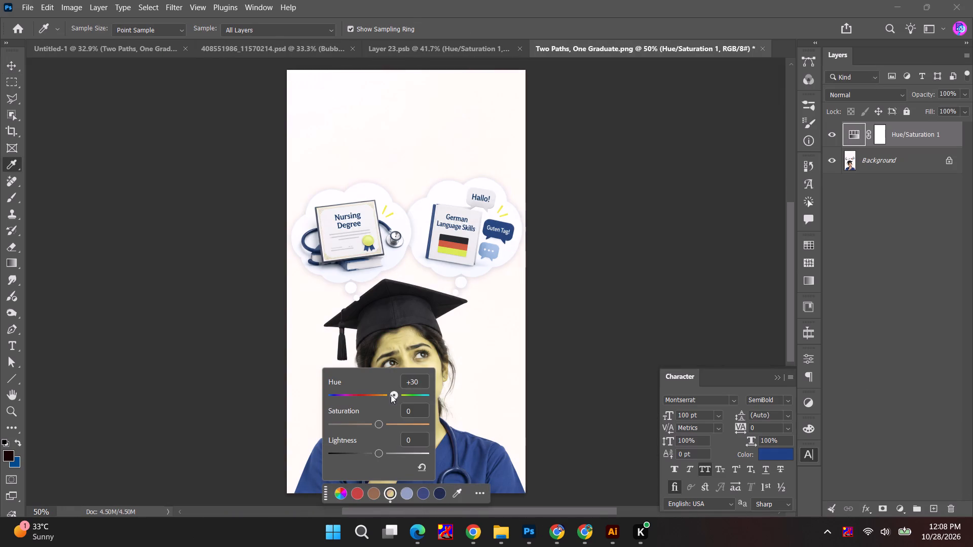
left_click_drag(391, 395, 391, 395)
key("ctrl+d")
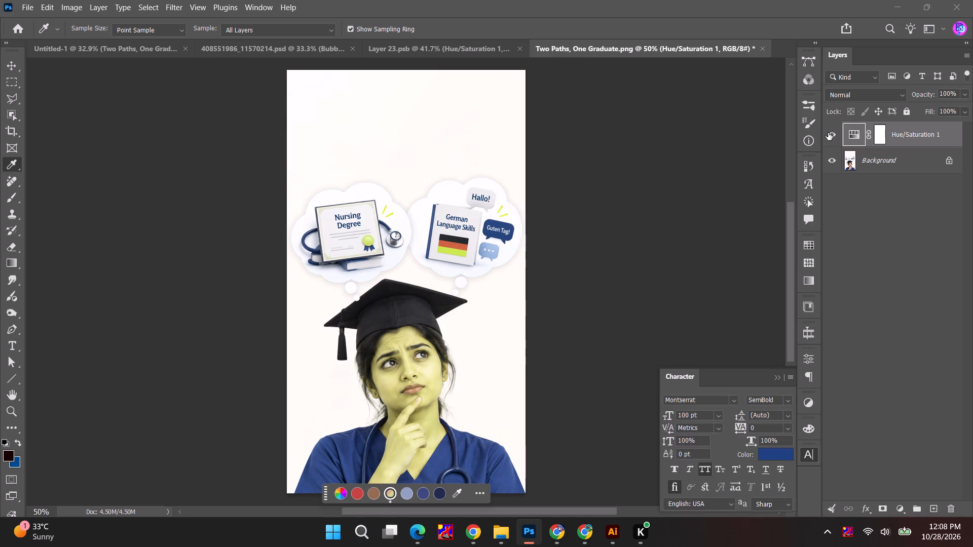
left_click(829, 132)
Select the pinkish background around the graduate and thought clouds with the Magic Wand, including the gap between the clouds and cap.
right_click(15, 115)
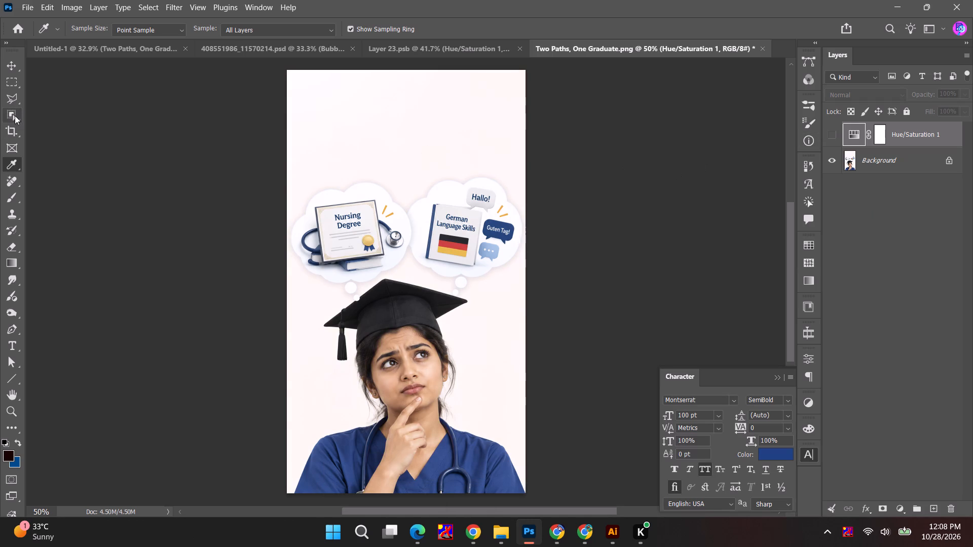
right_click(6, 117)
left_click(46, 141)
left_click(488, 144)
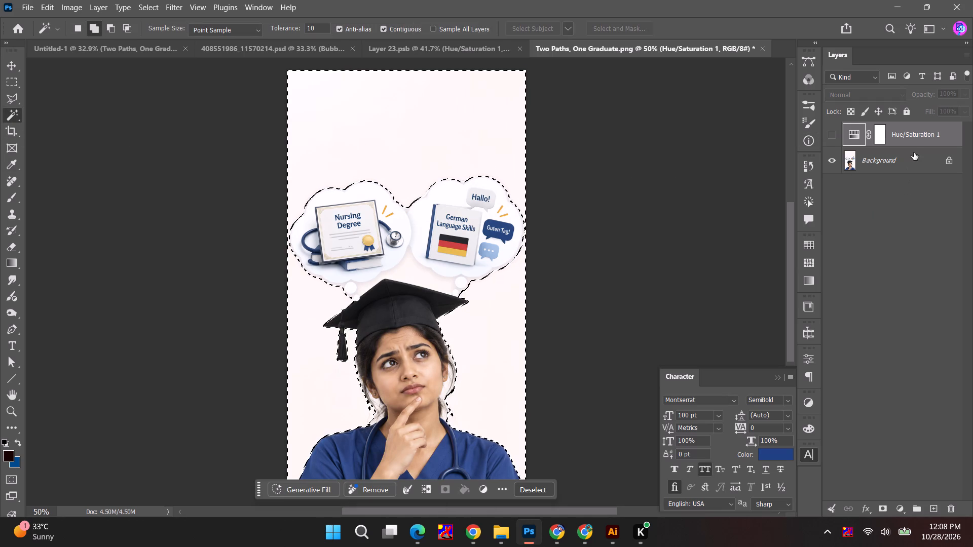
left_click(427, 283)
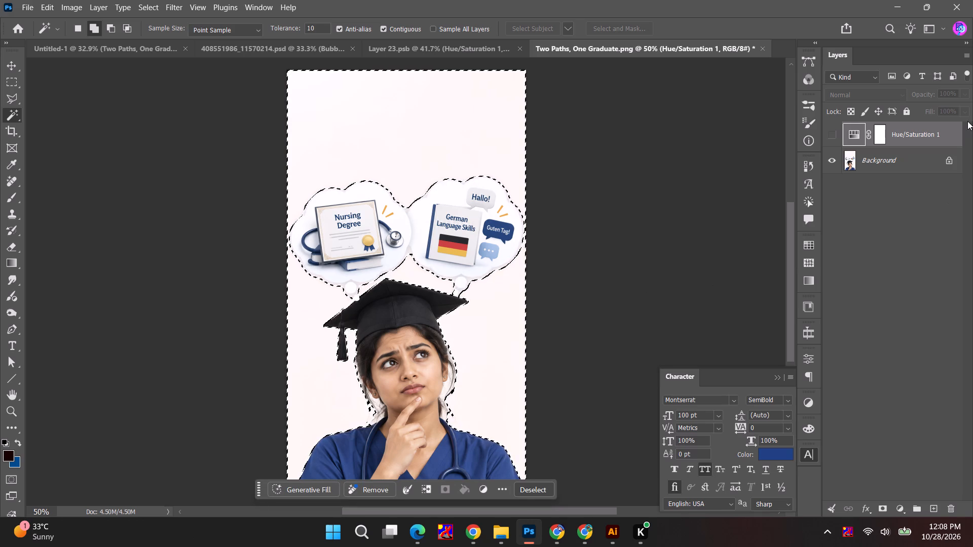
Paint the selected background near-white, sampled from the thought cloud, on a new layer above Background with the 1000 px brush, and deselect.
left_click(891, 157)
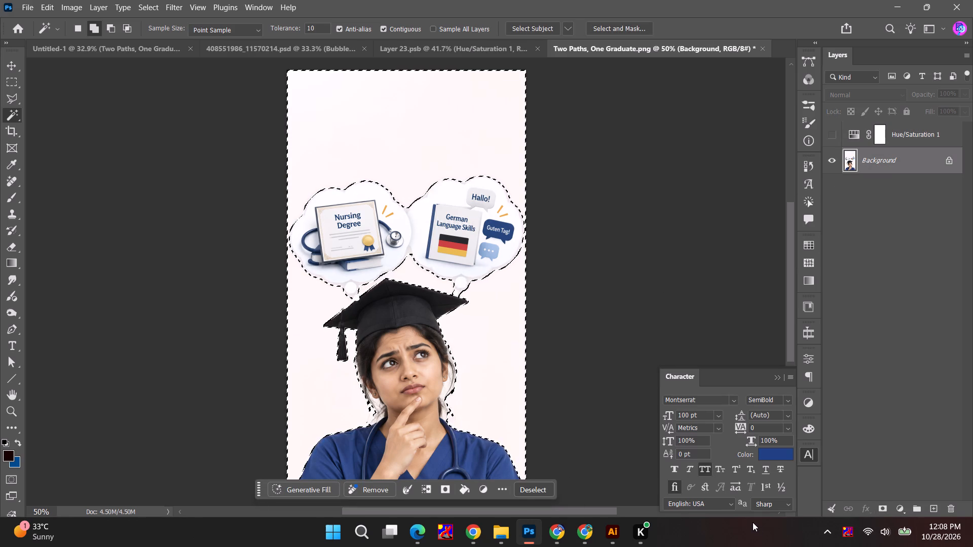
key("b")
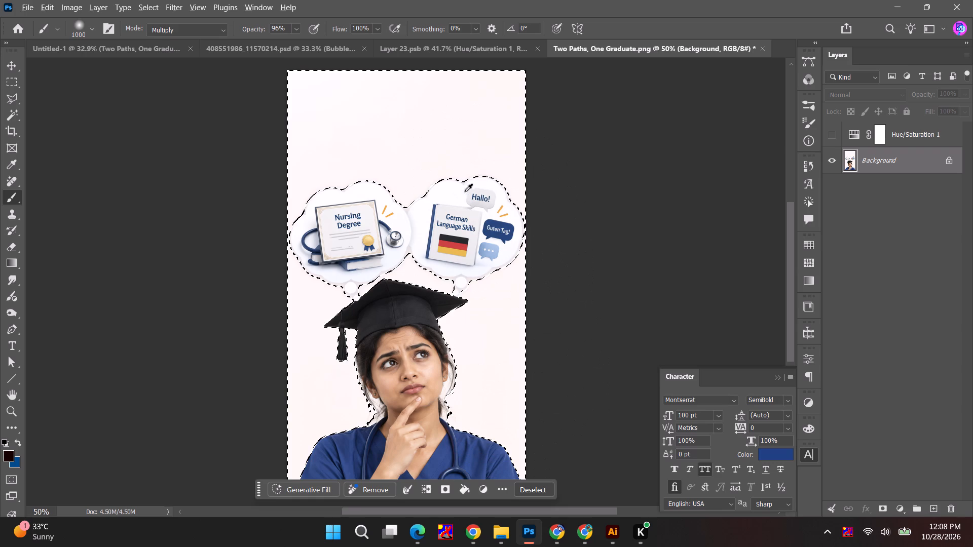
left_click(456, 191, "alt")
left_click_drag(410, 147, 770, 139)
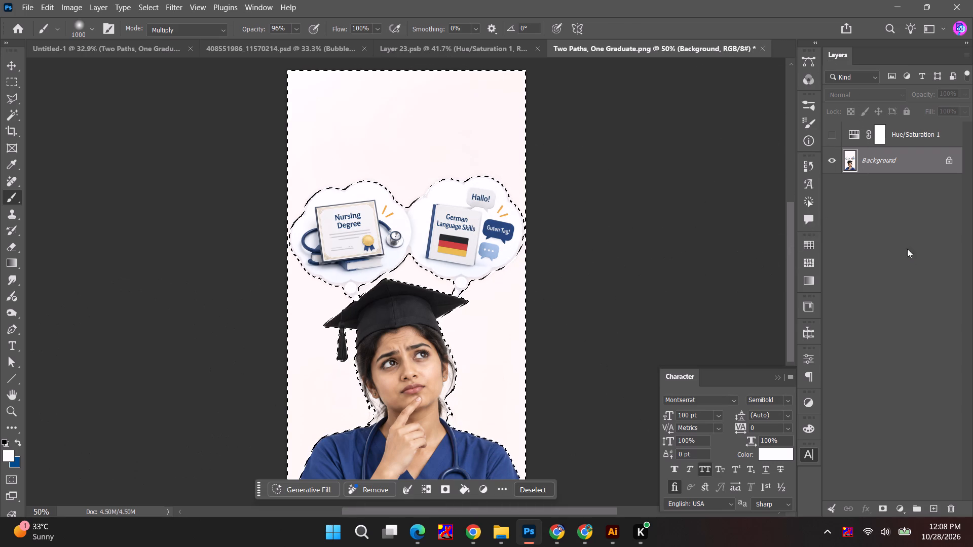
left_click(934, 511)
left_click(473, 168)
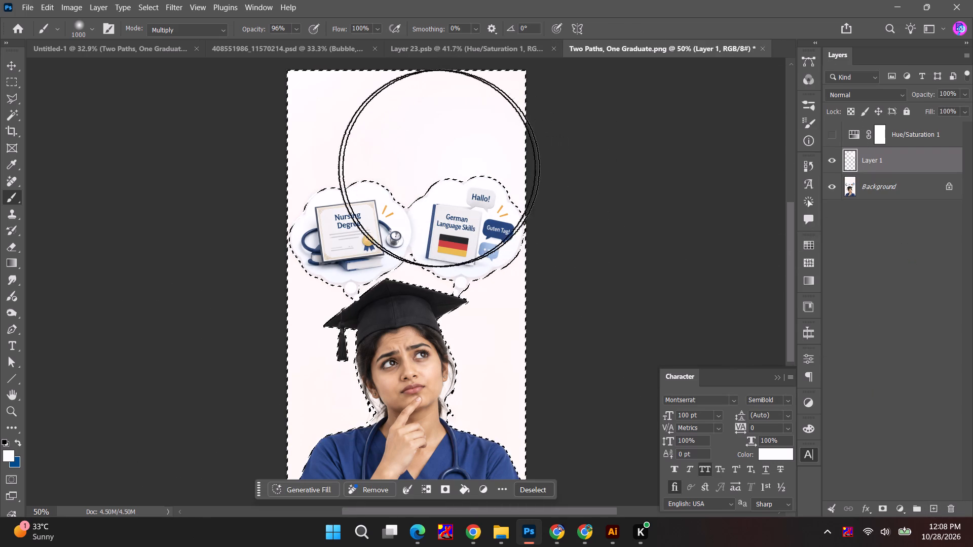
left_click_drag(384, 161, 265, 190)
left_click_drag(295, 329, 291, 357)
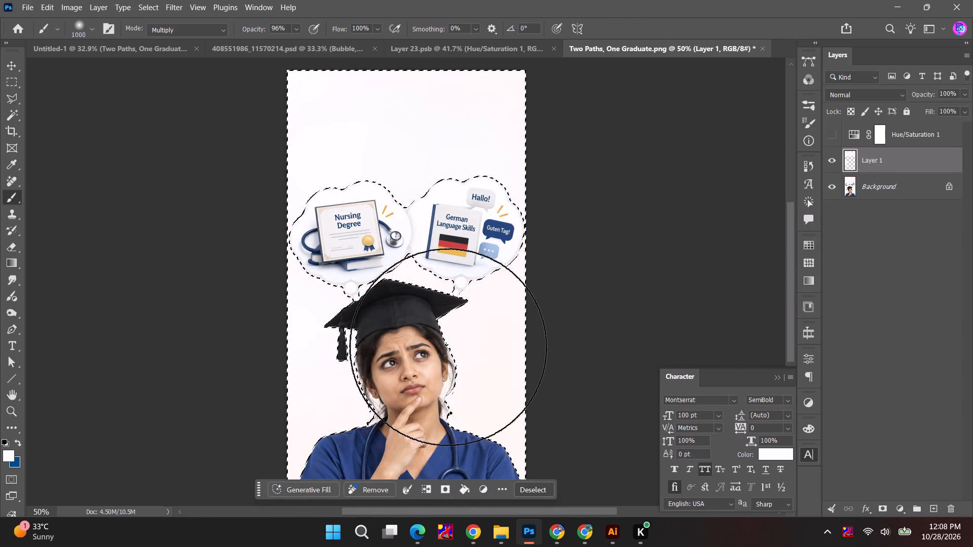
left_click(448, 347)
left_click(411, 325)
key("ctrl+d")
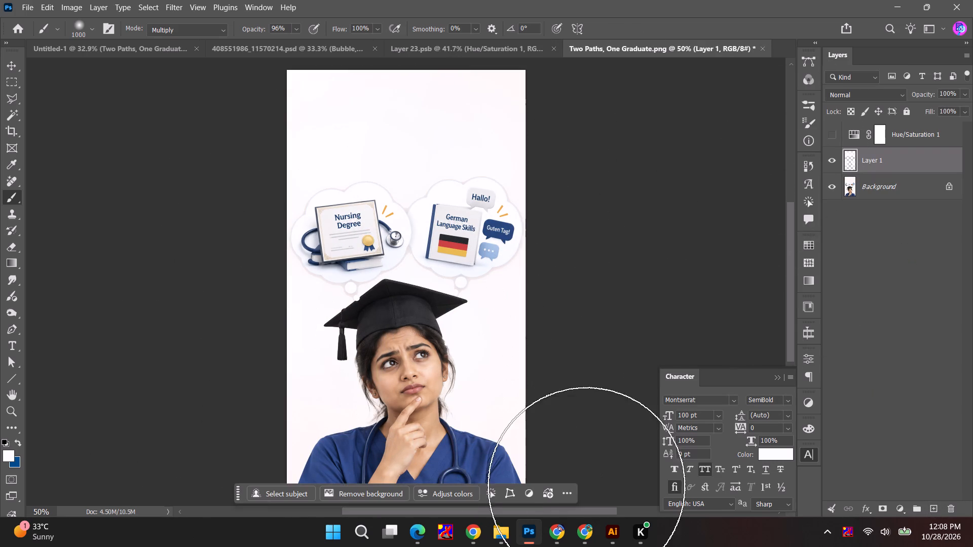
Reduce the opacity of the painted Layer 1 to 82%, comparing the image with and without it.
left_click(831, 162)
left_click(831, 162)
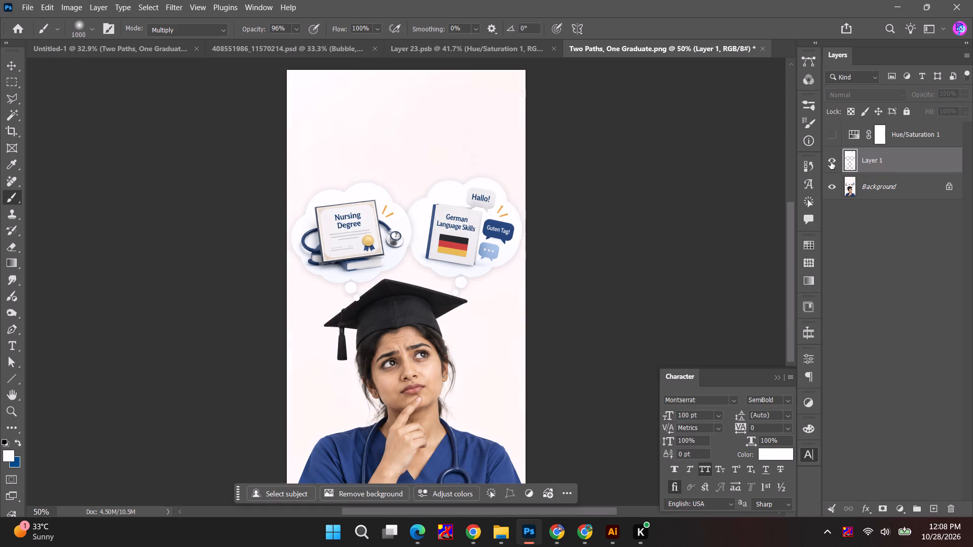
left_click(907, 159)
left_click(964, 94)
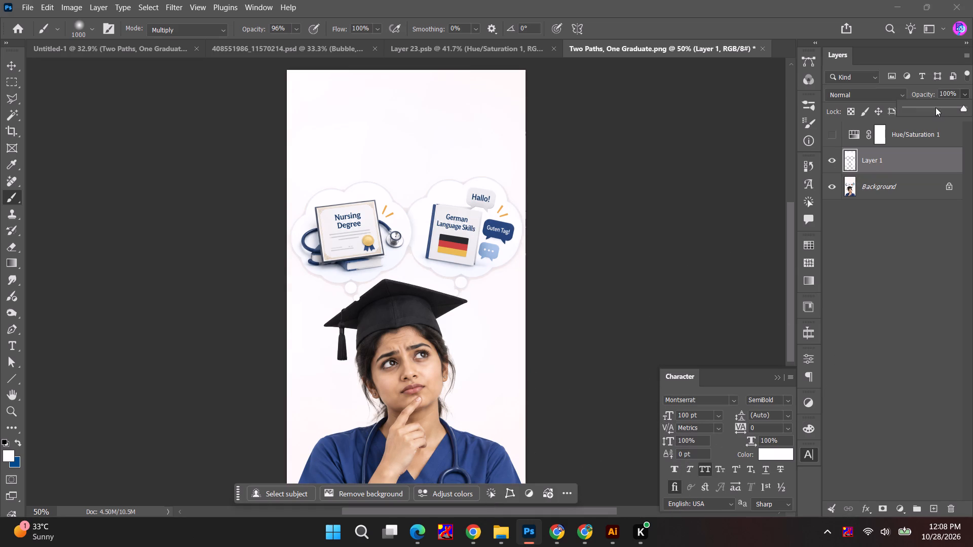
left_click(935, 107)
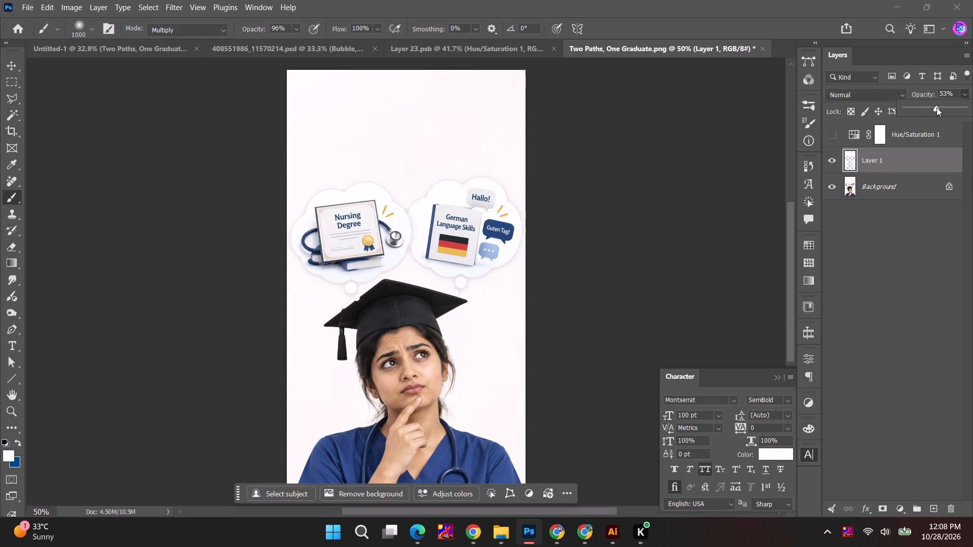
right_click(937, 107)
left_click_drag(937, 107, 939, 107)
left_click_drag(939, 107, 944, 106)
left_click_drag(944, 106, 959, 114)
left_click_drag(959, 114, 953, 113)
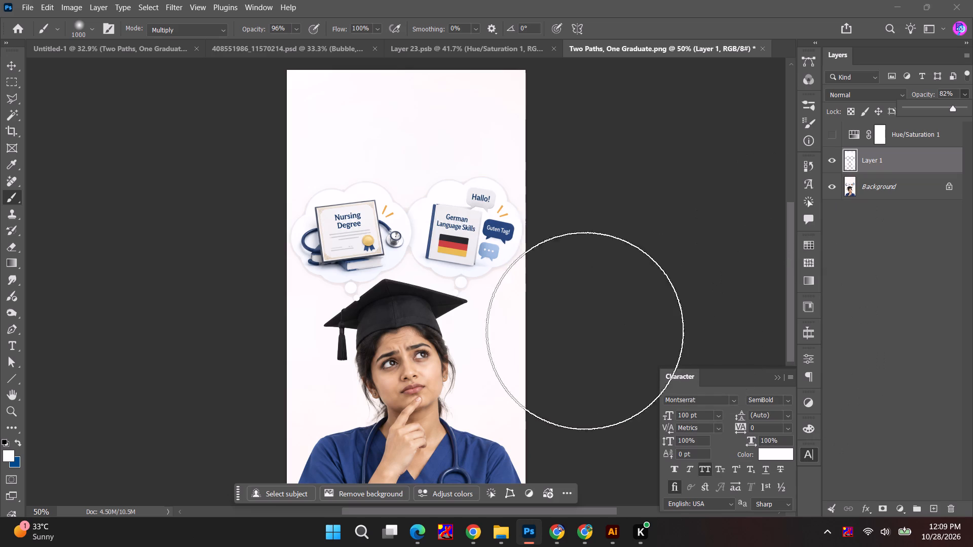
left_click(6, 68)
left_click(219, 256)
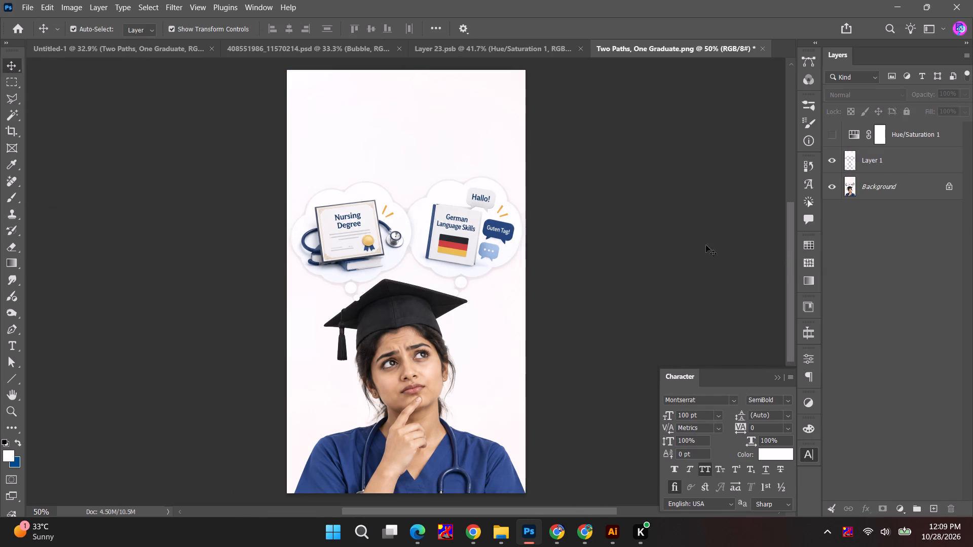
left_click(830, 164)
left_click(830, 163)
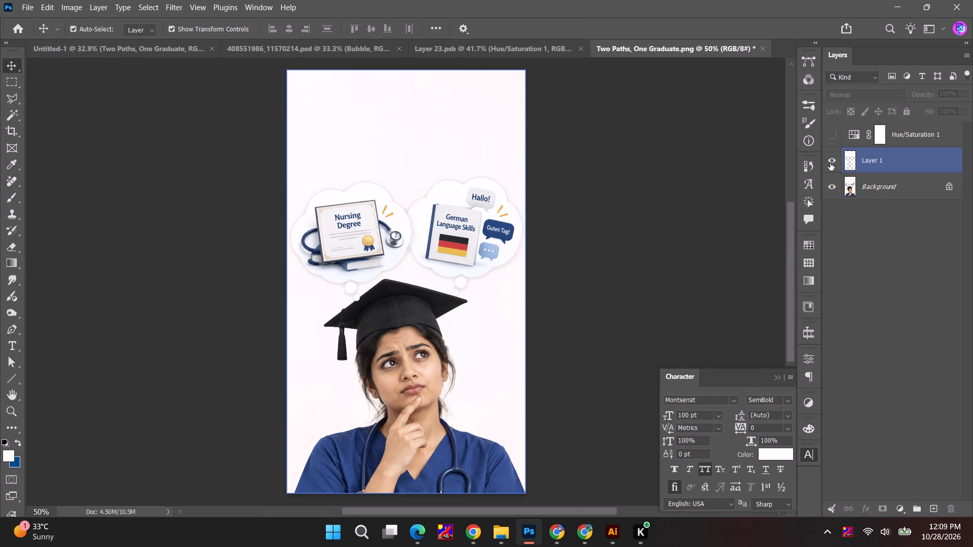
Merge the painted Layer 1 down into Background and try to save the smart object's contents.
key("ctrl+s")
left_click(577, 231)
left_click(879, 188, "ctrl")
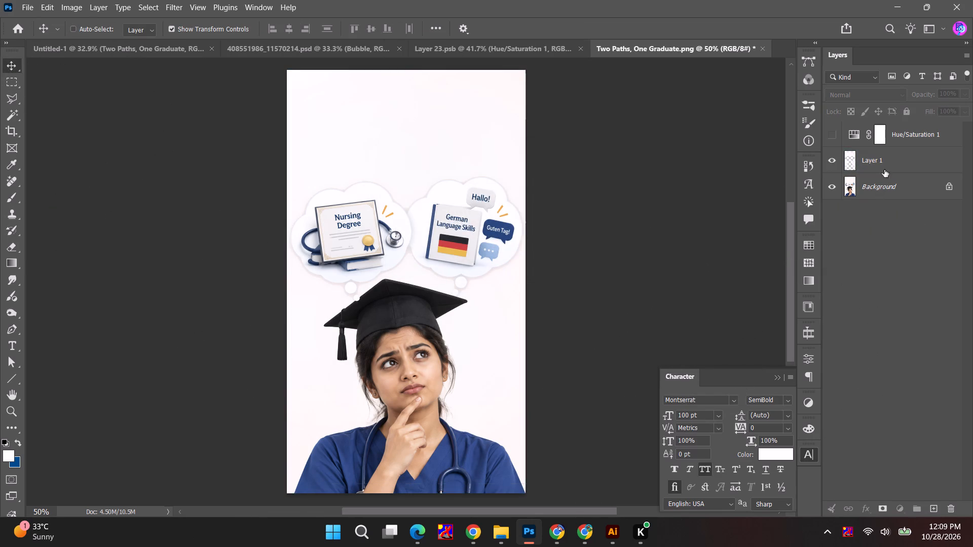
left_click(889, 155, "ctrl")
key("ctrl+e")
key("ctrl+s")
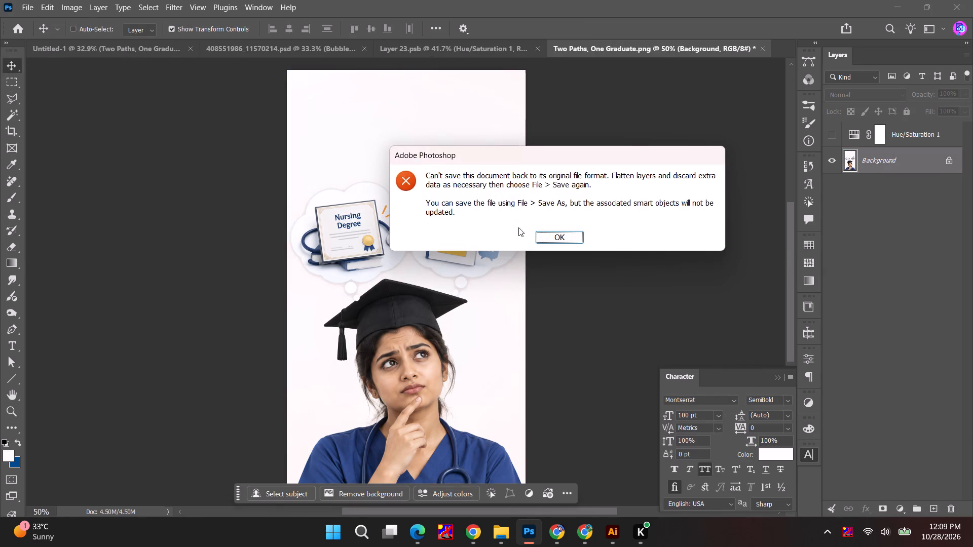
key("Escape")
Delete the hidden Hue/Saturation 1 adjustment layer, save the Two Paths, One Graduate image and close it.
left_click(911, 130)
key("BackSpace")
key("ctrl+s")
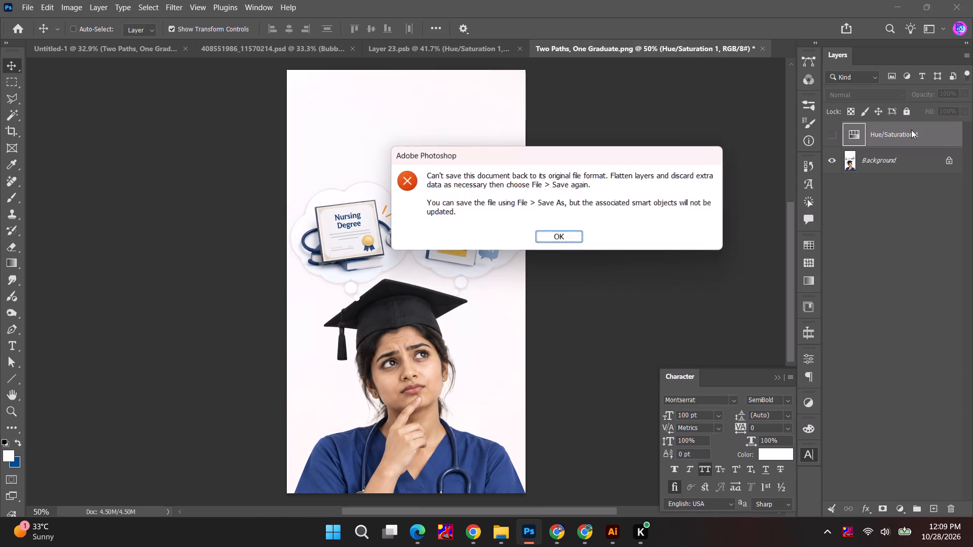
left_click(566, 240)
key("backslash")
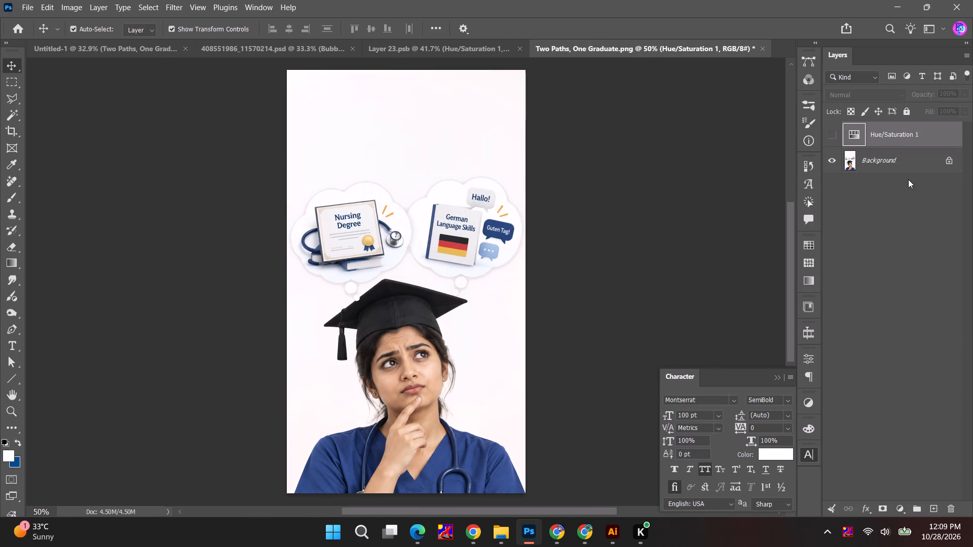
key("Delete")
key("ctrl+s")
key("w")
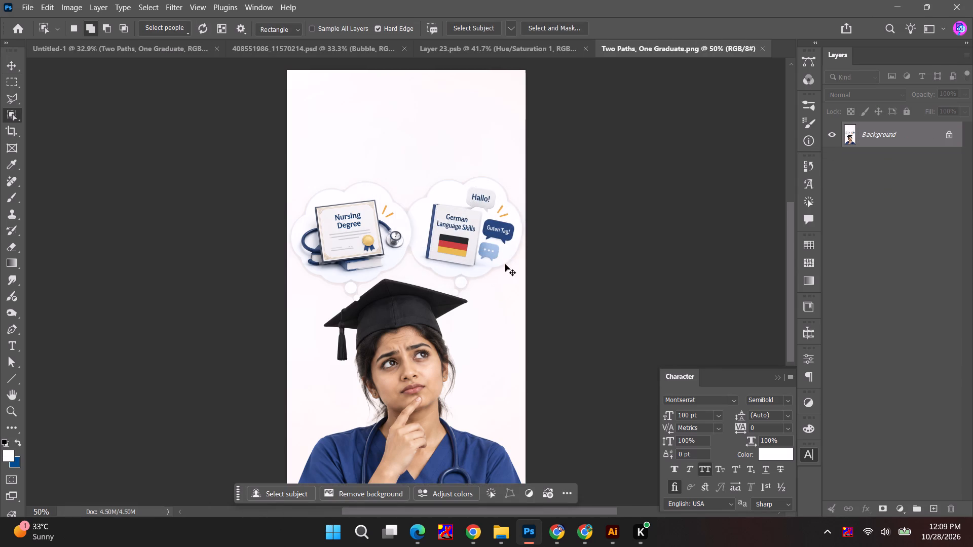
key("ctrl+w")
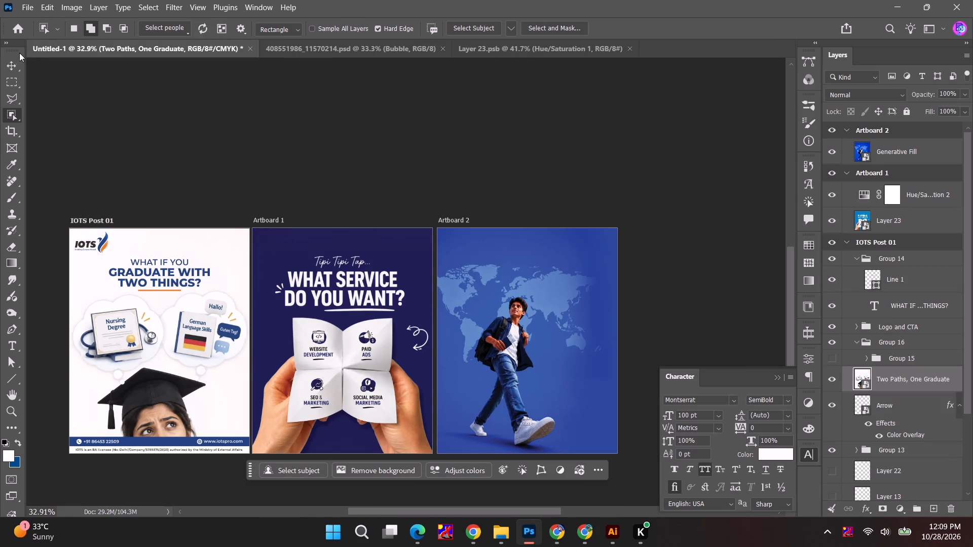
Review the updated IOTS Post 01 beside the other artboards, and check Artboard 1 with and without Hue/Saturation 2.
left_click(13, 60)
left_click(269, 108)
key("space")
key("space")
key("space")
left_click_drag(299, 183, 288, 134)
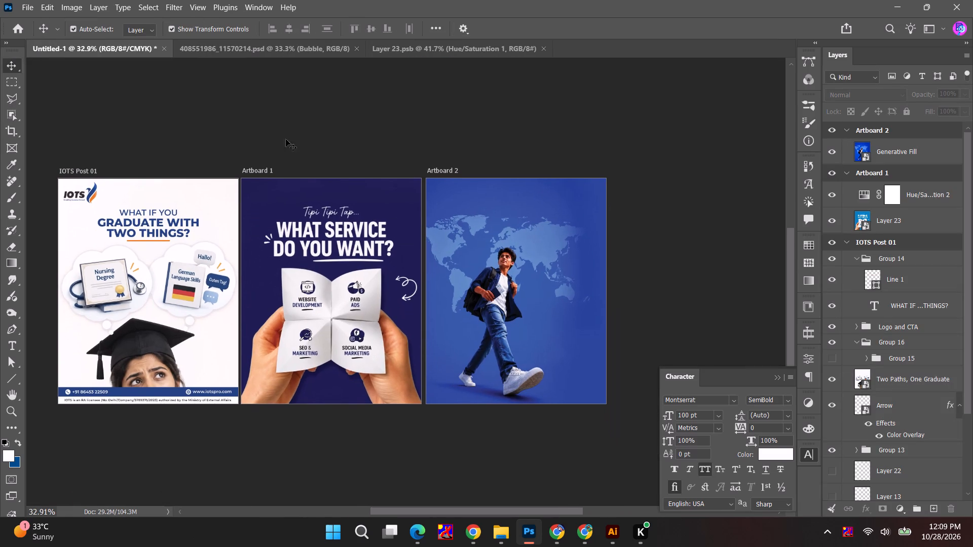
key("alt+Tab")
key("alt+Tab")
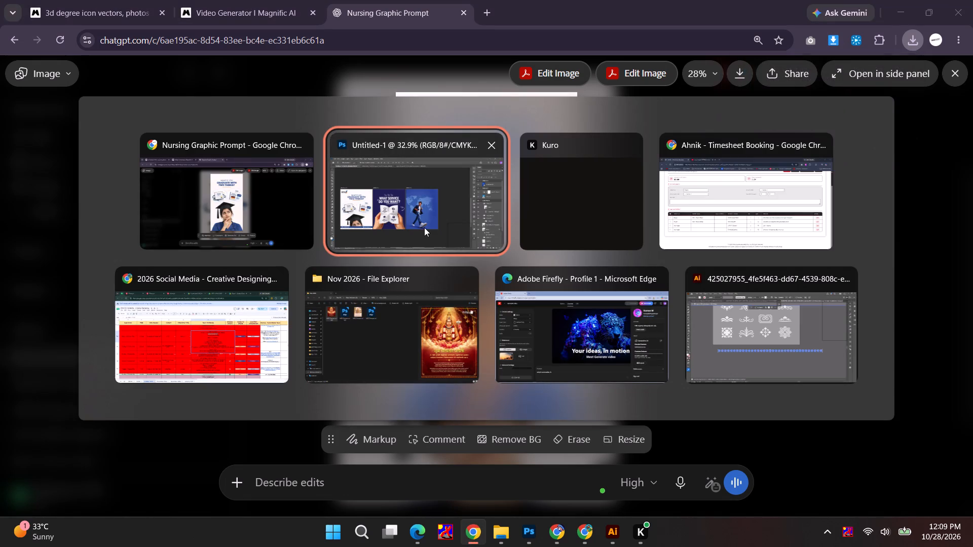
left_click(418, 222, "alt")
left_click(831, 190)
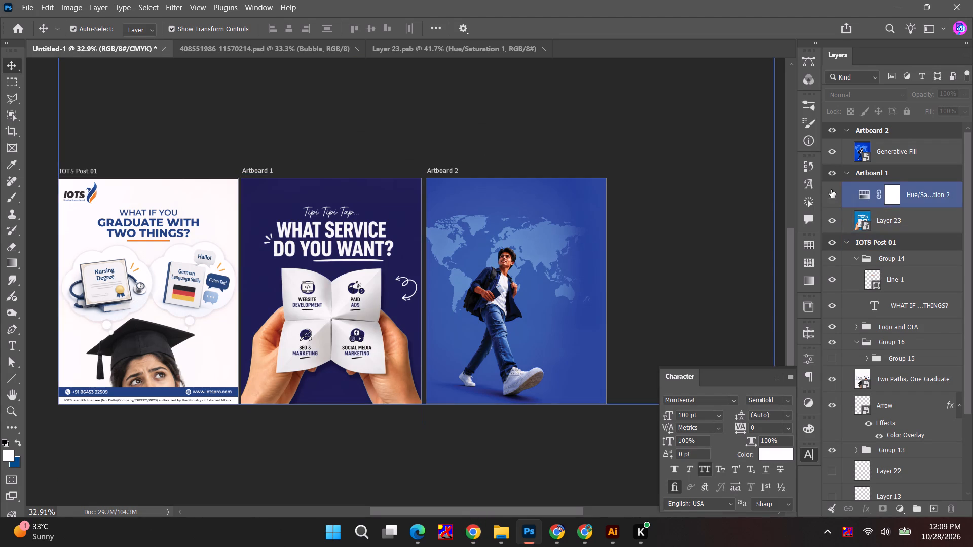
left_click(831, 191)
key("alt+Tab")
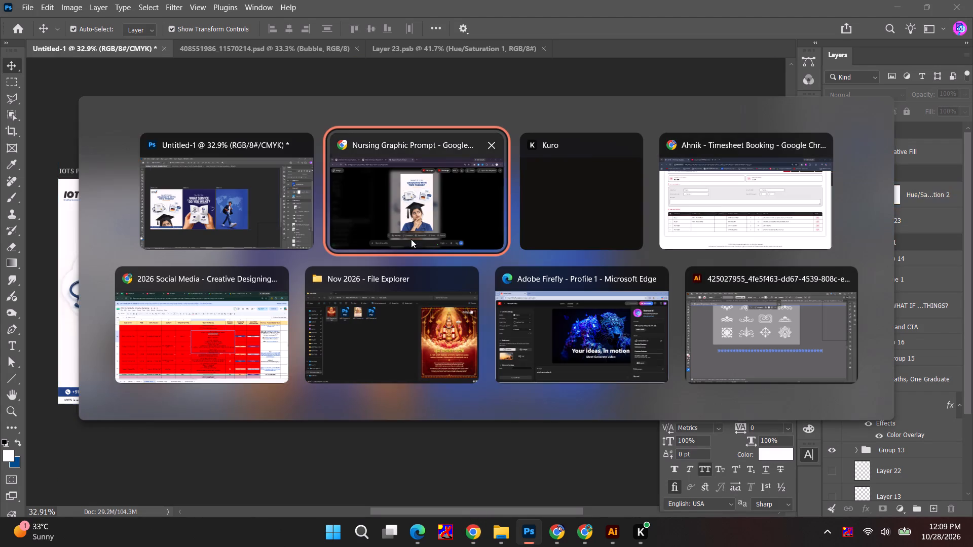
key("alt+Tab")
key("alt+Tab")
left_click(409, 207, "alt")
key("Escape")
key("Escape")
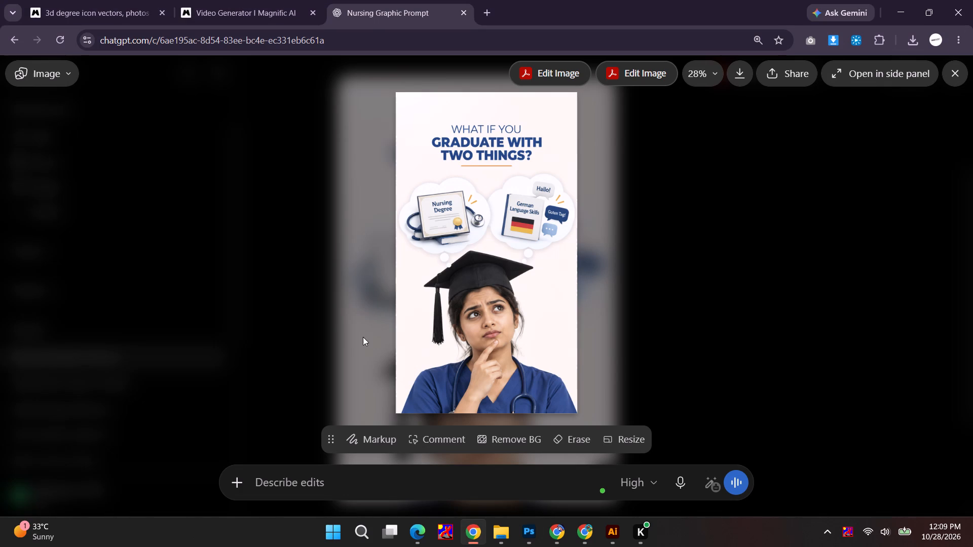
left_click(312, 319)
scroll(326, 418, "down", 4)
left_click(360, 487)
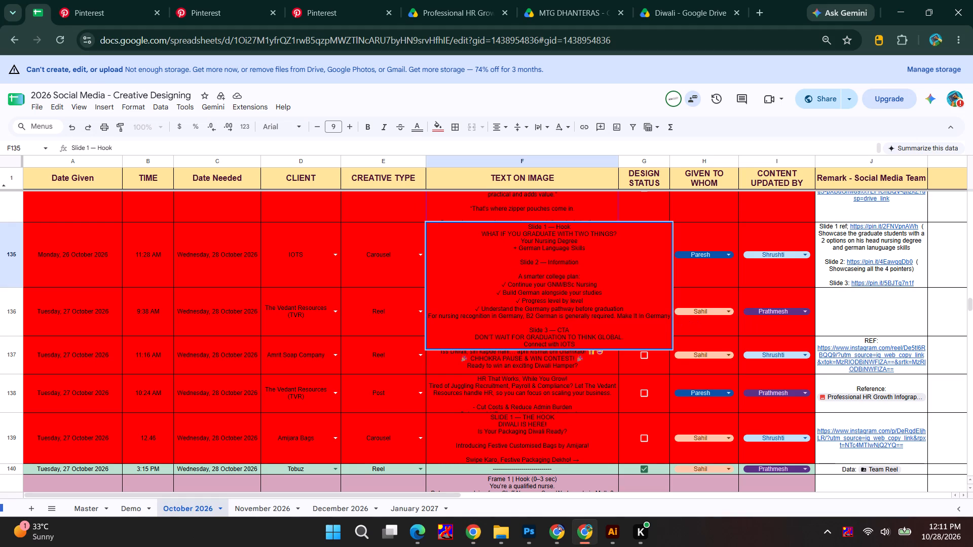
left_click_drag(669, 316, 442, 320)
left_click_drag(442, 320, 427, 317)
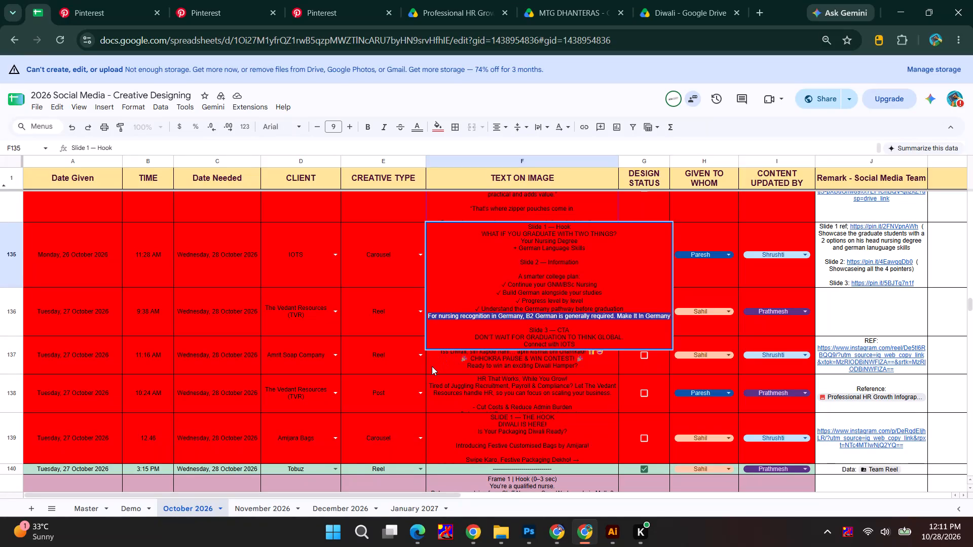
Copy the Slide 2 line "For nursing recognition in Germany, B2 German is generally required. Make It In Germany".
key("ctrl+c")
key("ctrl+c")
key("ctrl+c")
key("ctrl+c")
left_click(844, 532)
left_click(411, 166)
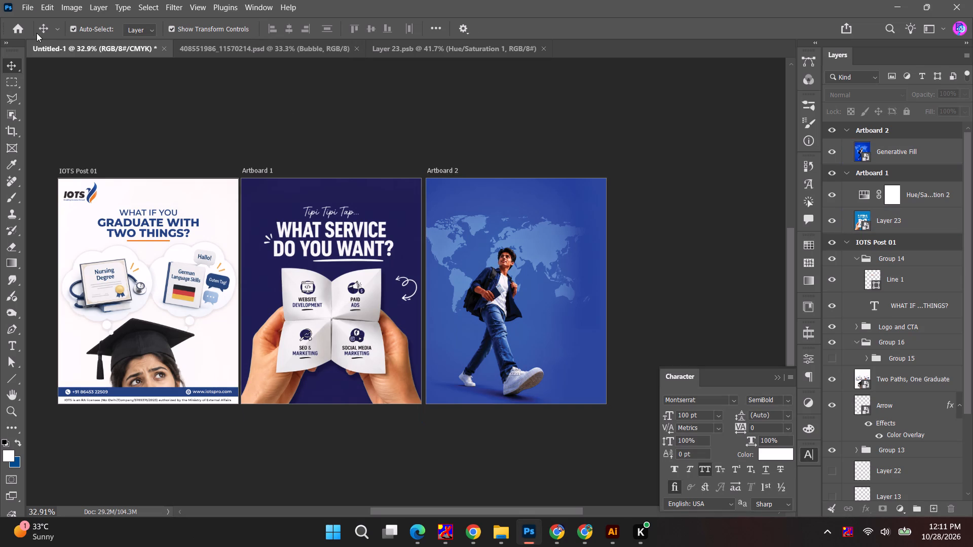
left_click(27, 29)
left_click(26, 28)
left_click(504, 203)
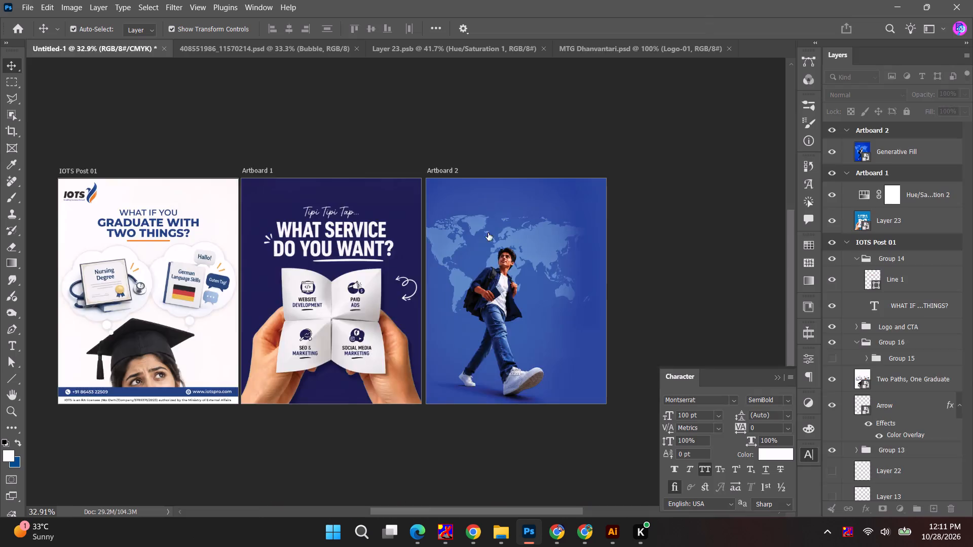
Select the heading "शुभ धन्वंतरि जयंती" below the deity on the MTG Dhanvantari artwork.
scroll(397, 333, "up", 3, "alt")
left_click(397, 328)
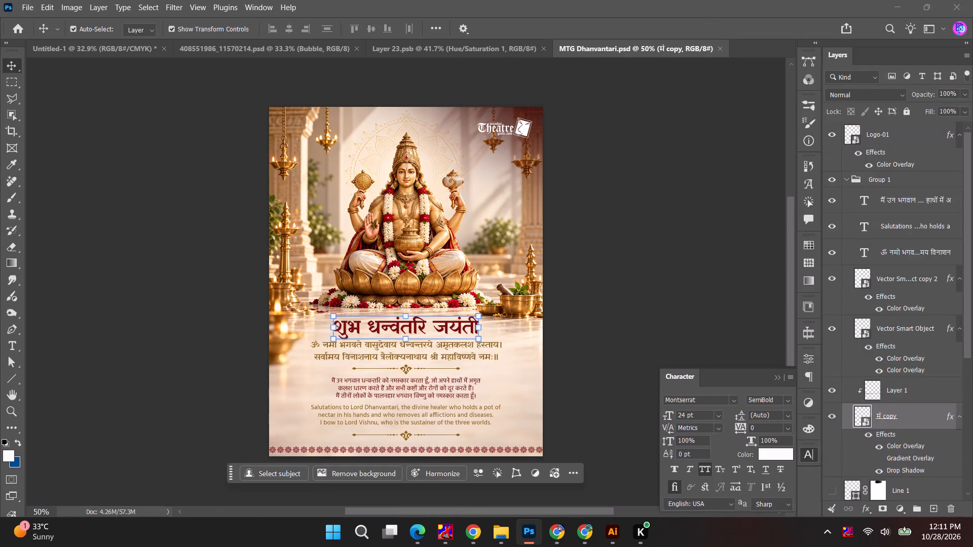
In Photoshop, open the title smart object of MTG Dhanvantari.psd and replace the title's middle word with the copied "धन्वन्तरि".
double_click(866, 414)
scroll(388, 276, "up", 3, "alt")
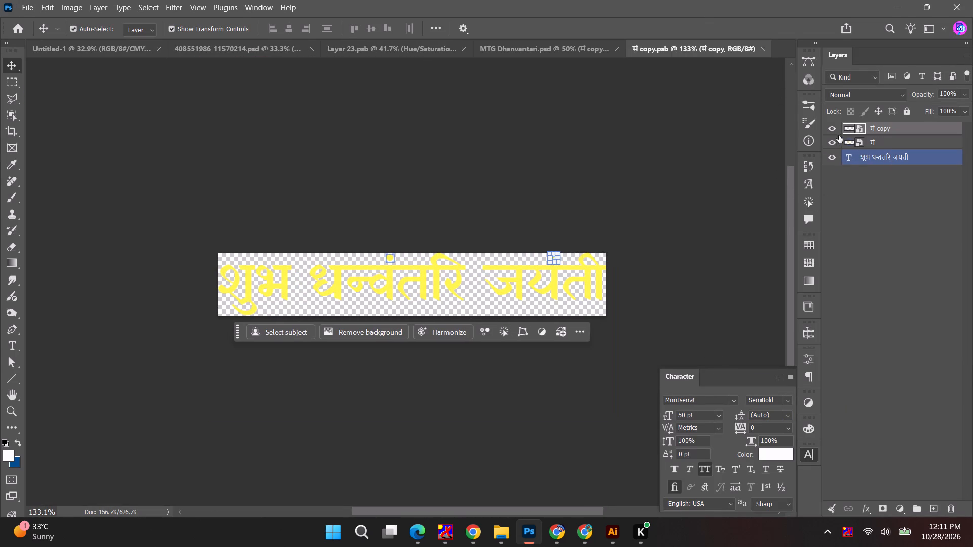
scroll(391, 281, "up", 6, "alt")
double_click(404, 283)
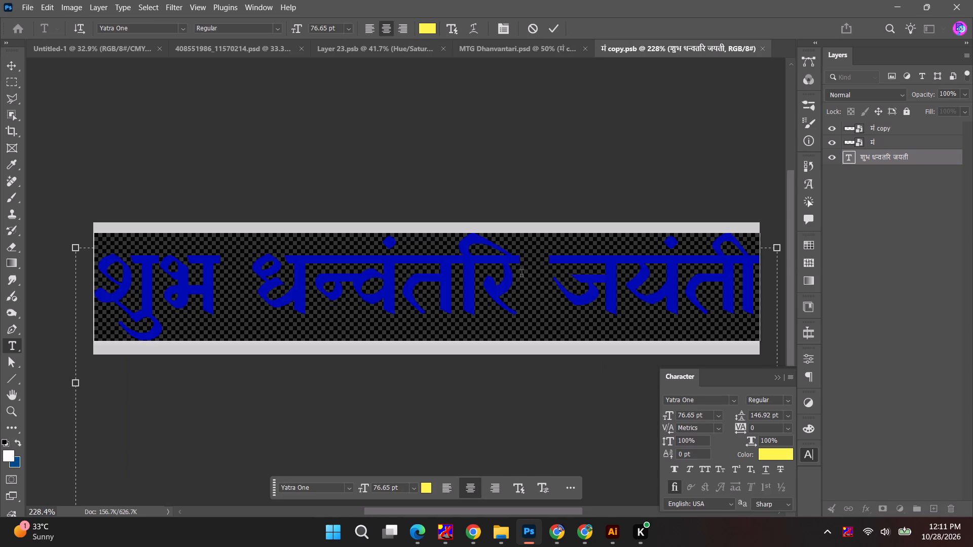
left_click_drag(521, 275, 266, 285)
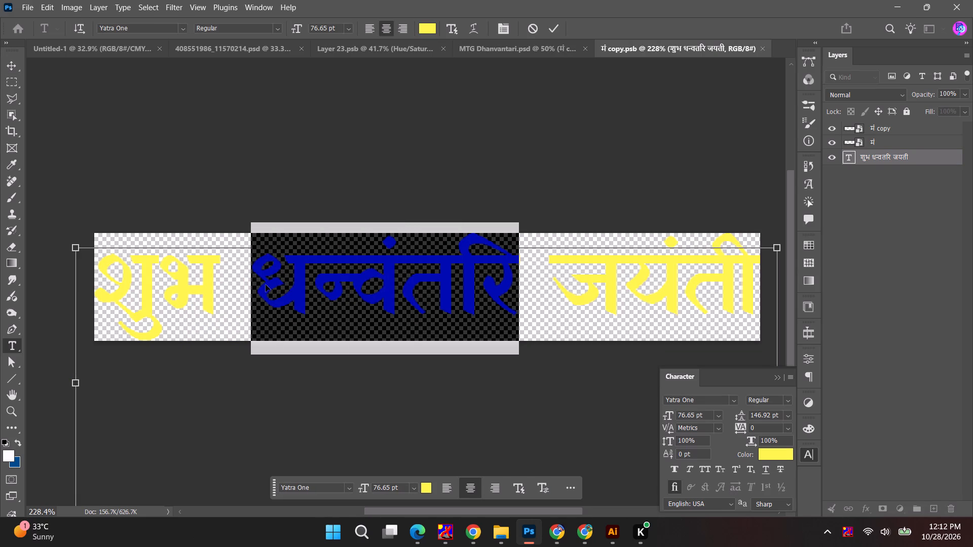
key("ctrl+v")
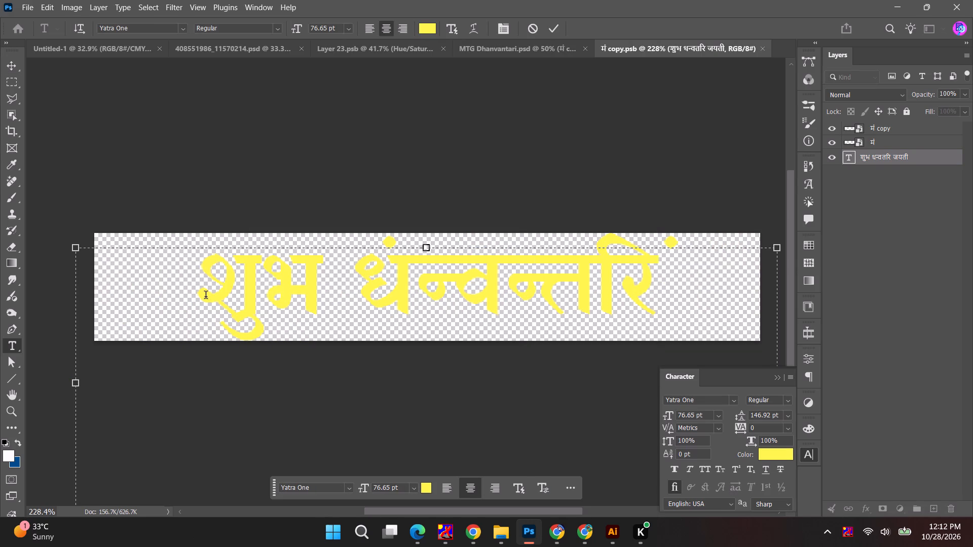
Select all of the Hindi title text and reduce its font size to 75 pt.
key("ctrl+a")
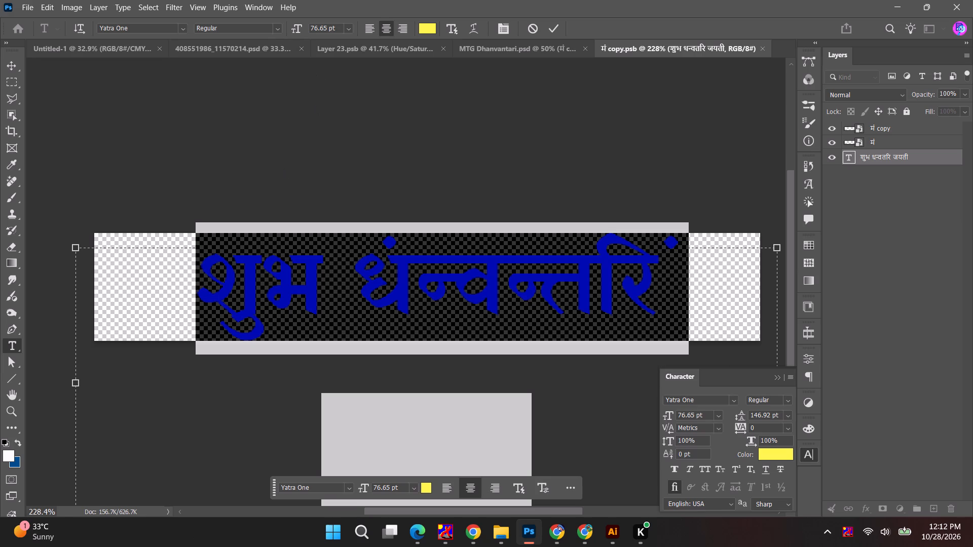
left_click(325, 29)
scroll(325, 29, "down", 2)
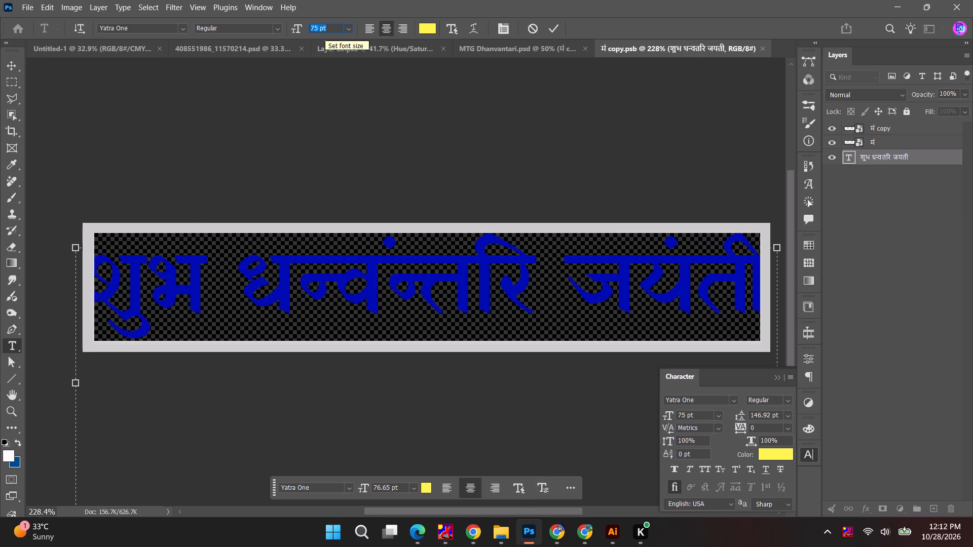
Toggle the visibility of the "मं copy" layer to check which dot of the title it holds.
left_click(837, 130)
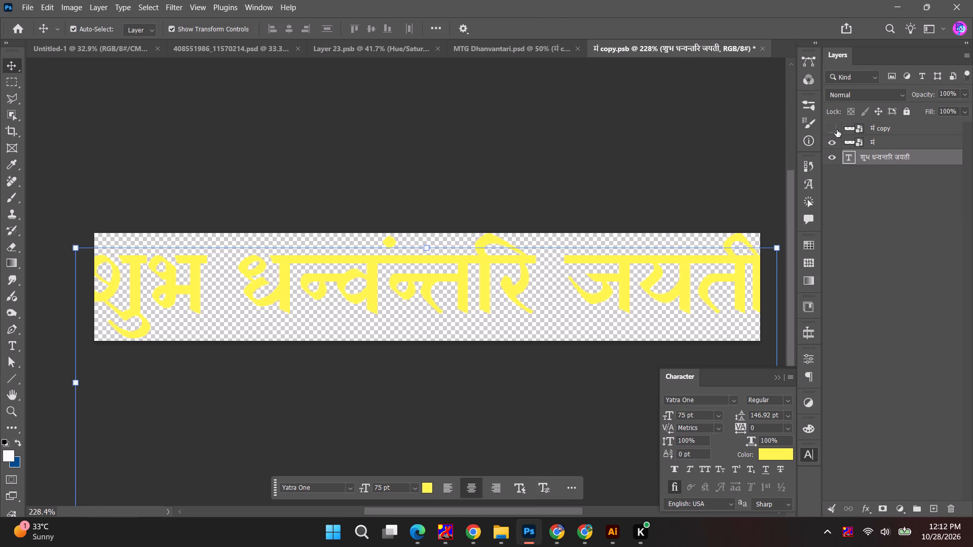
left_click(837, 130)
left_click(837, 130)
left_click(837, 130)
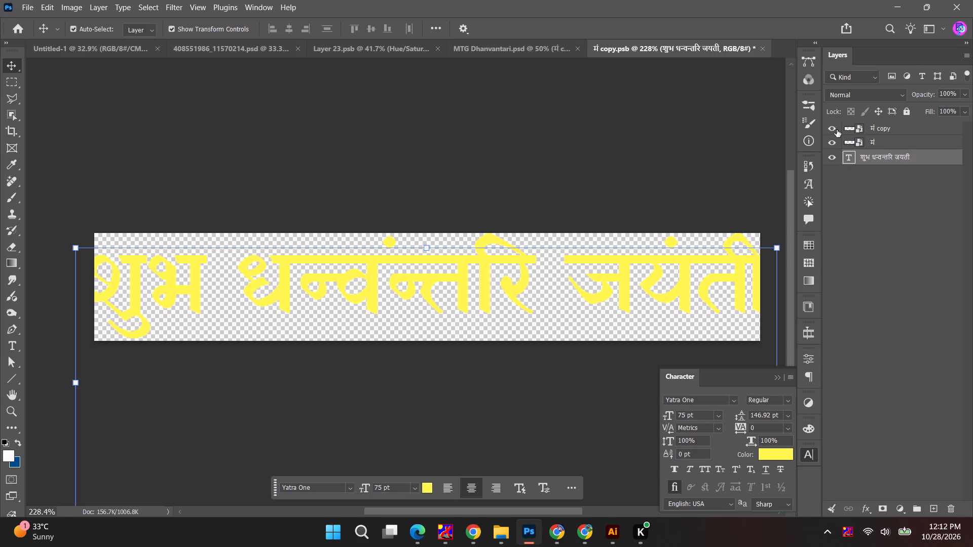
Nudge the Hindi title text 5 px to the right under its separate dot layers.
key("Right")
key("Right")
key("Right")
key("Right")
key("Right")
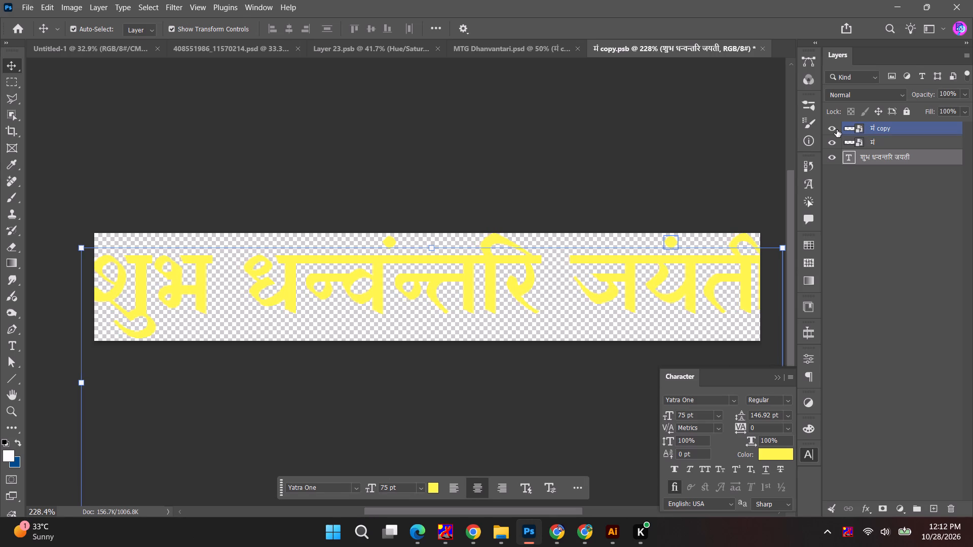
Reduce the font size of the whole Hindi title to 71 pt so it fits inside the canvas.
double_click(619, 314)
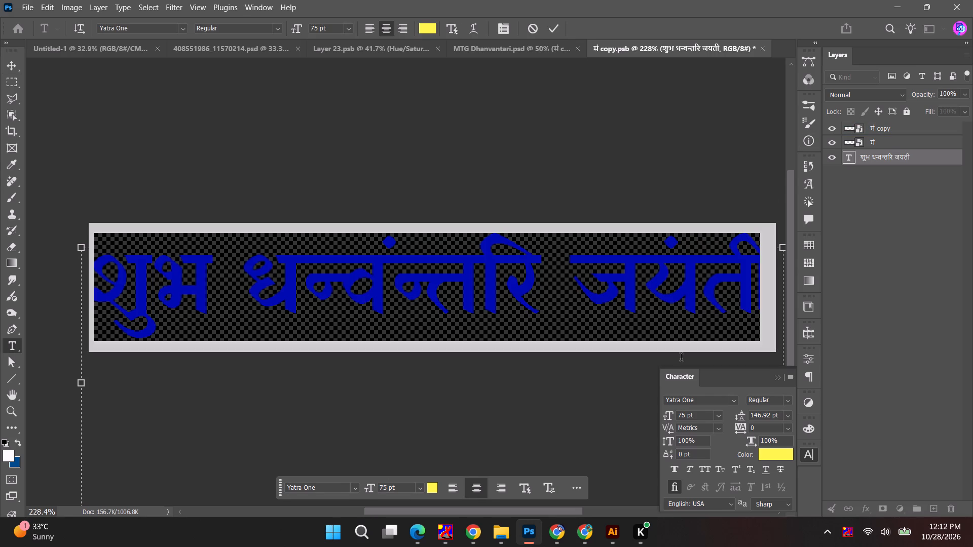
left_click(701, 410)
left_click(701, 413)
scroll(701, 413, "down", 1)
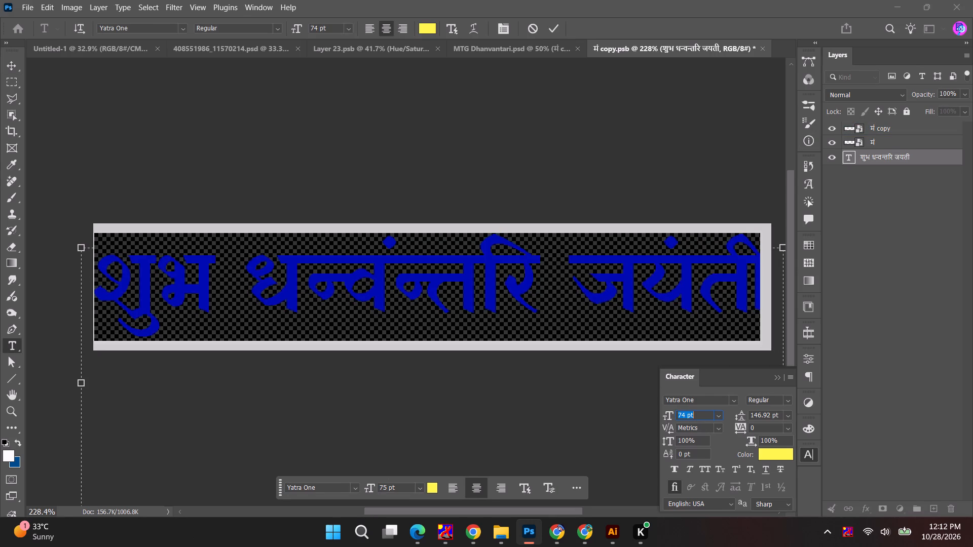
scroll(701, 413, "down", 3)
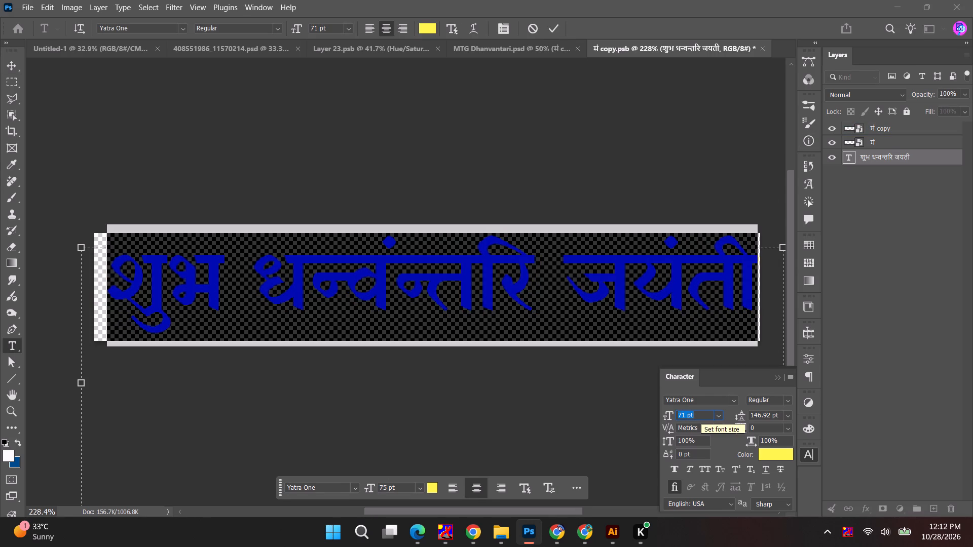
left_click(12, 59)
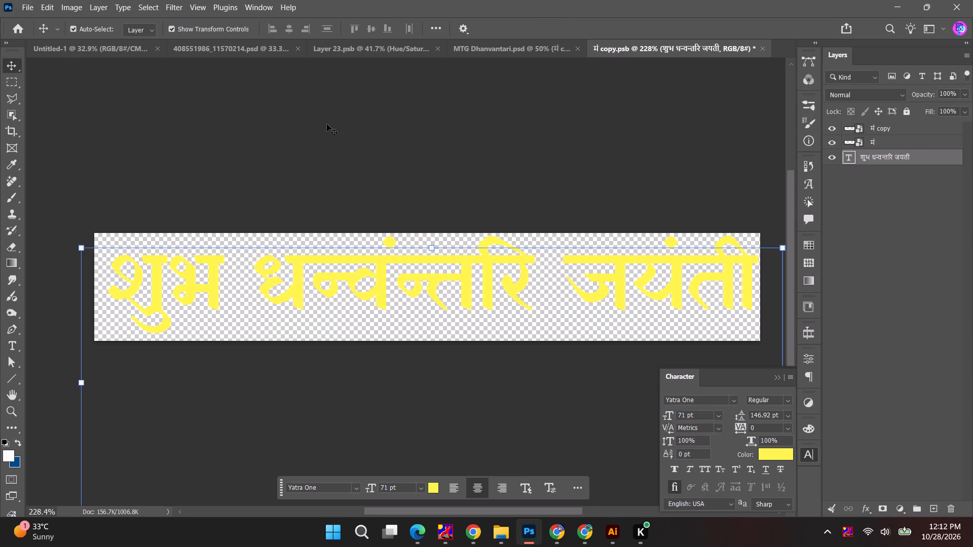
Nudge the Hindi title text 4 px left and about 8 px down to align it with its dot layers.
key("Left")
key("Left")
key("Left")
key("Left")
key("Down")
key("Down")
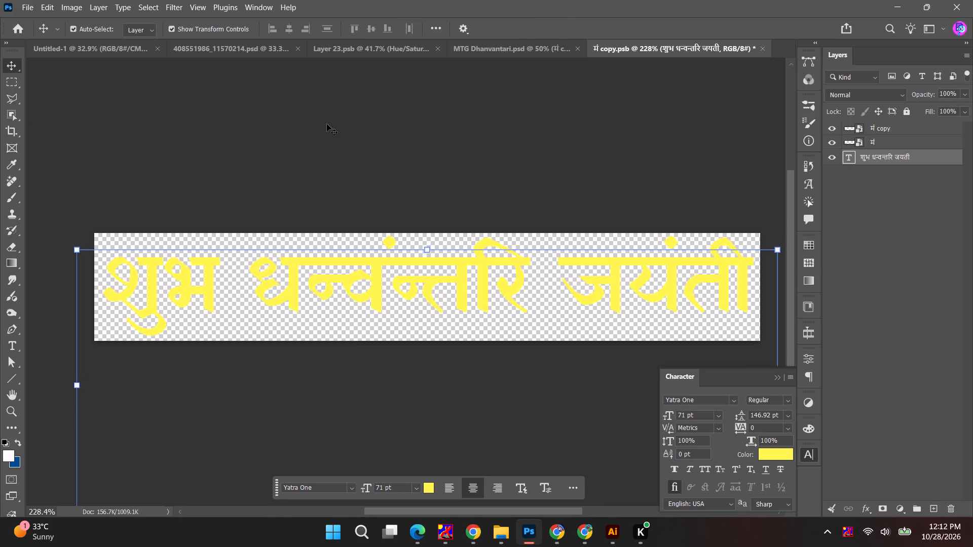
key("shift+Down")
key("Up")
key("Up")
key("Up")
key("Up")
key("Up")
key("Up")
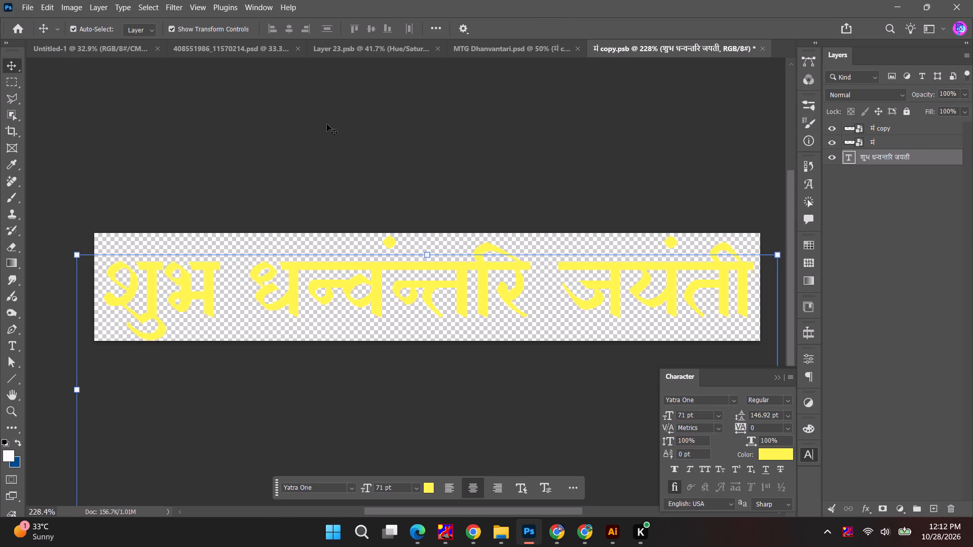
key("Down")
key("Down")
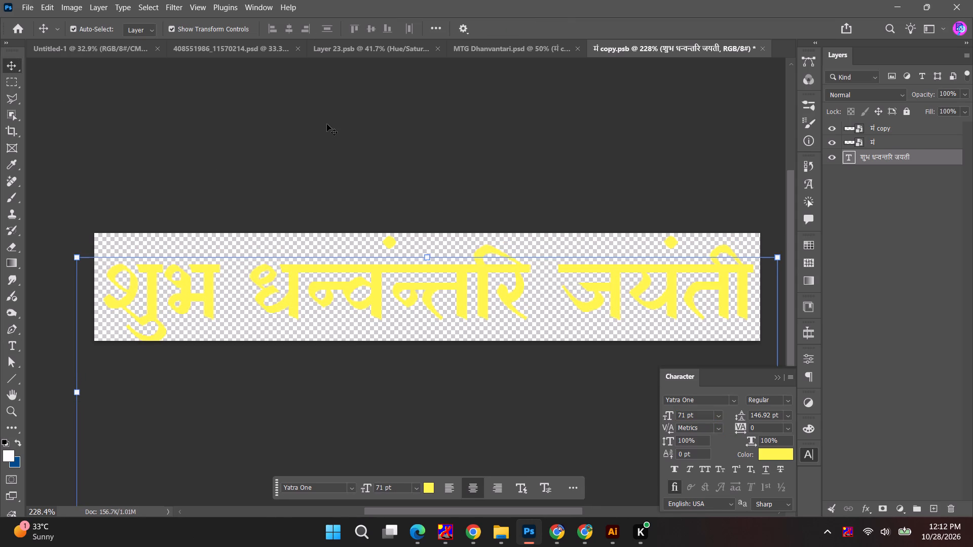
Nudge the Hindi title text 5 px up, closer to its separate dot layers.
key("Up")
key("Up")
key("Up")
key("Up")
key("Up")
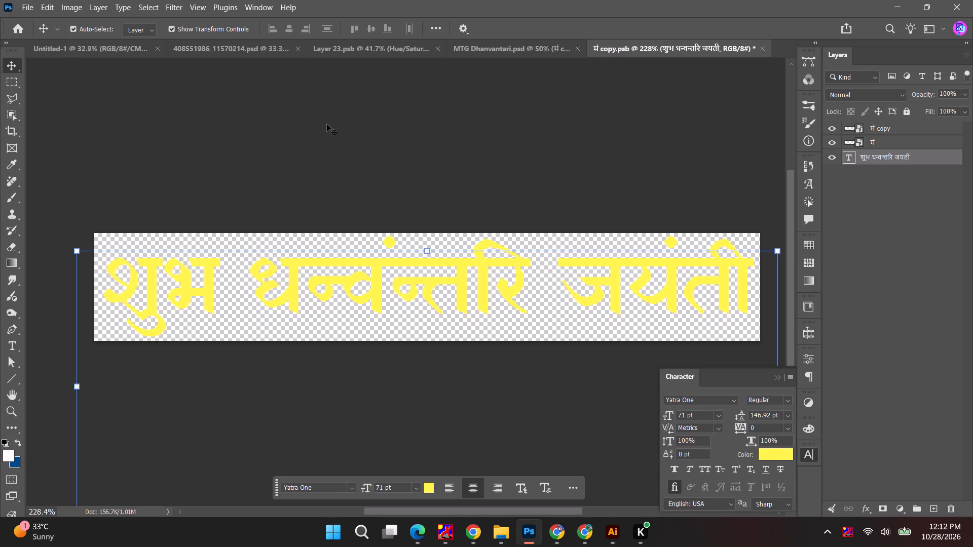
left_click(632, 126)
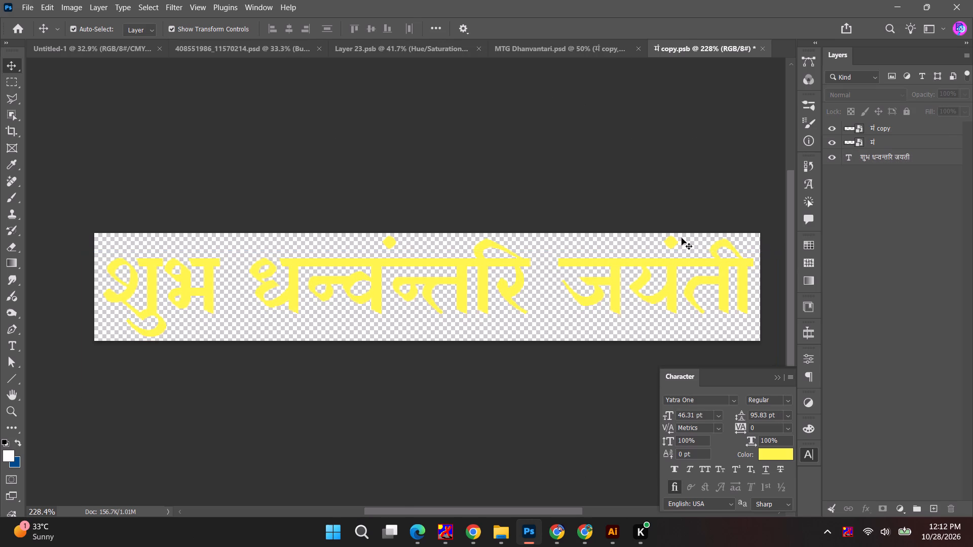
Lower the separate dot over जयंती slightly toward the letters.
scroll(681, 237, "up", 4, "alt")
left_click_drag(673, 247, 672, 253)
Delete the separate dot layer above धन्वंतरि so the word reads धन्वन्तरि.
left_click(259, 246)
key("BackSpace")
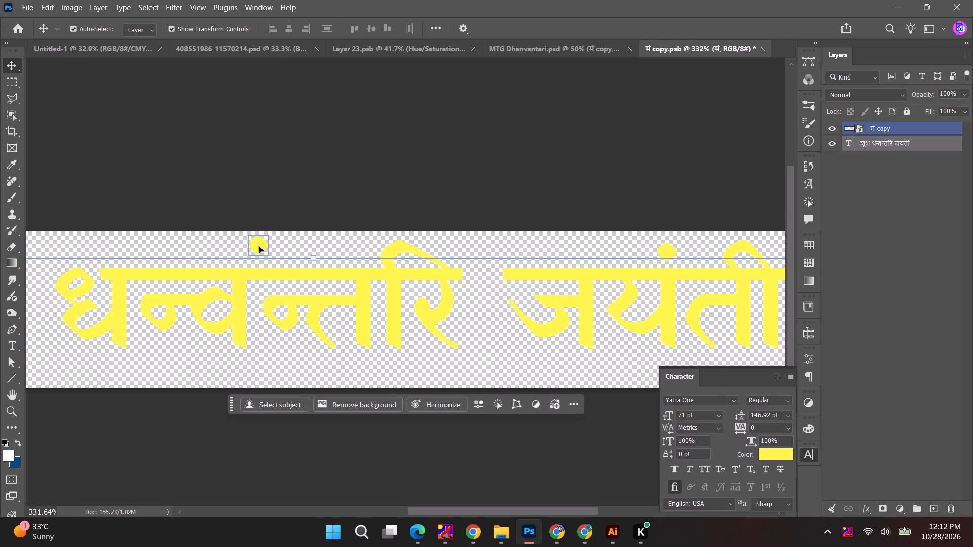
scroll(405, 256, "down", 5, "alt")
left_click(448, 190)
scroll(450, 206, "down", 4, "alt")
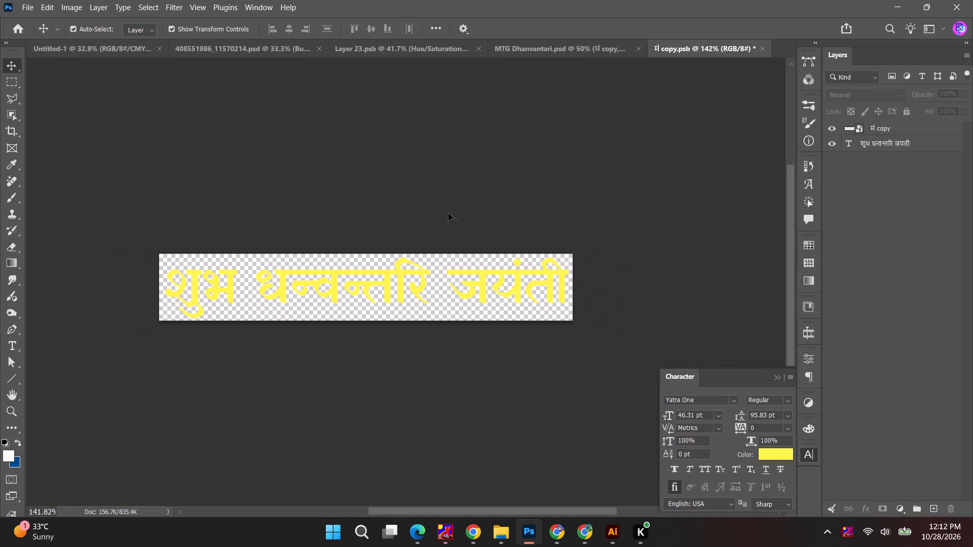
Save and close the title's smart object to update the title in the MTG Dhanvantari poster.
key("ctrl+s")
key("ctrl+w")
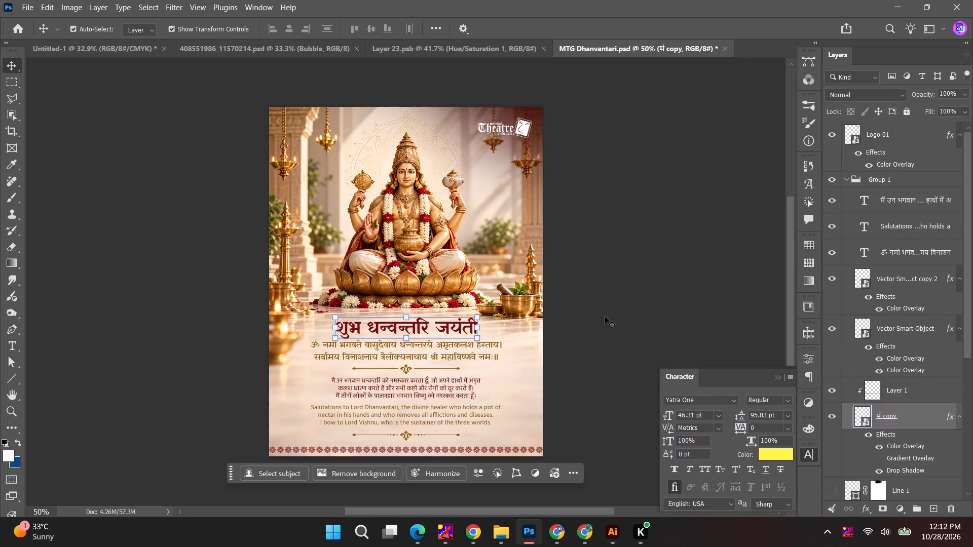
left_click(605, 315)
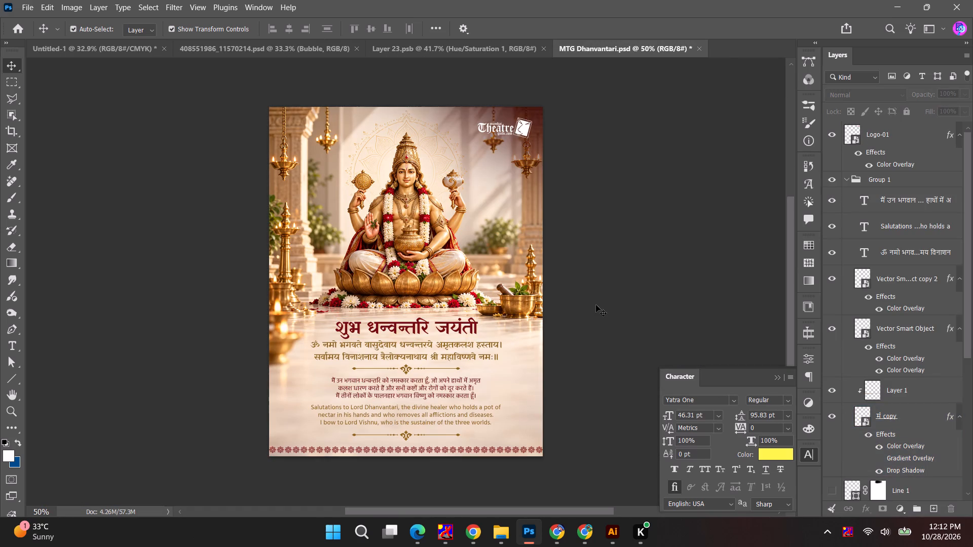
left_click(596, 305)
Start exporting the corrected MTG Dhanvantari poster.
scroll(552, 161, "up", 6)
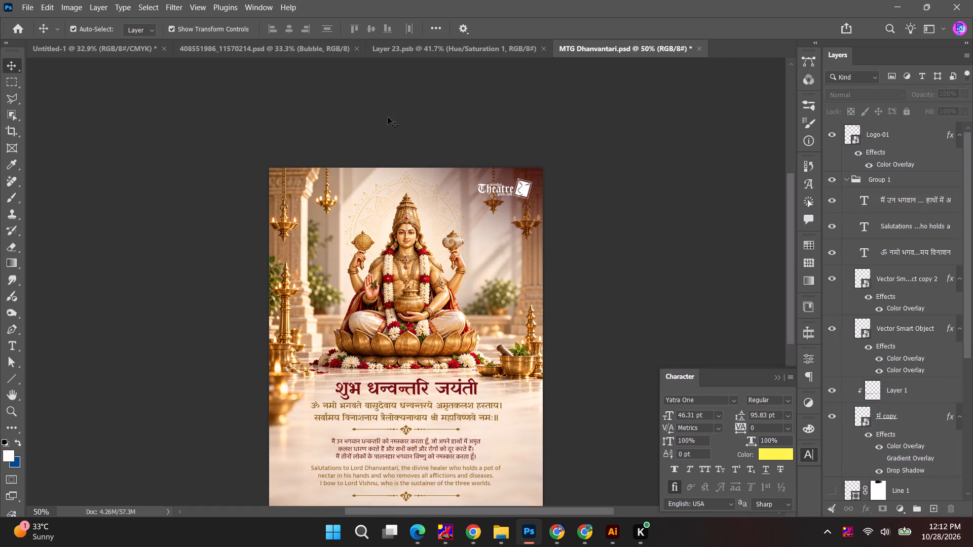
left_click(20, 6)
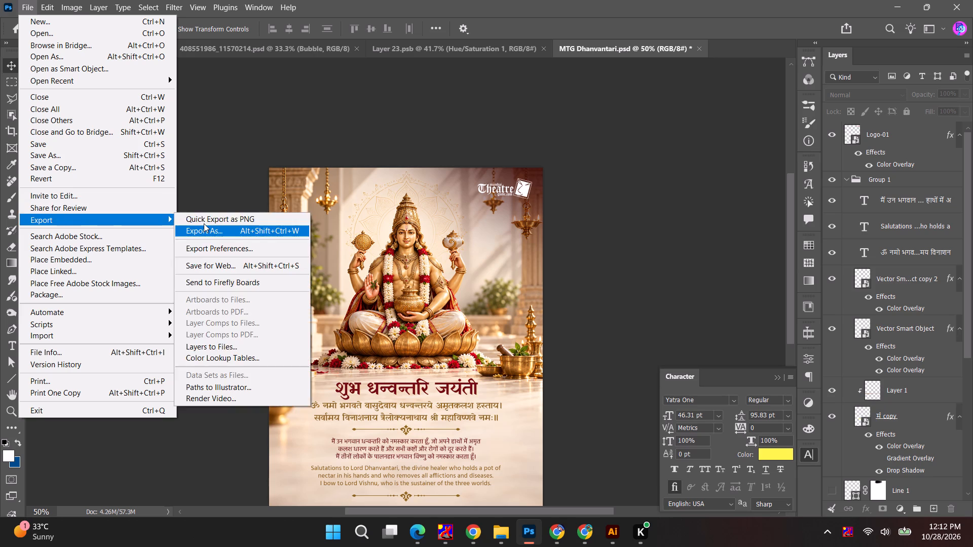
left_click(204, 223)
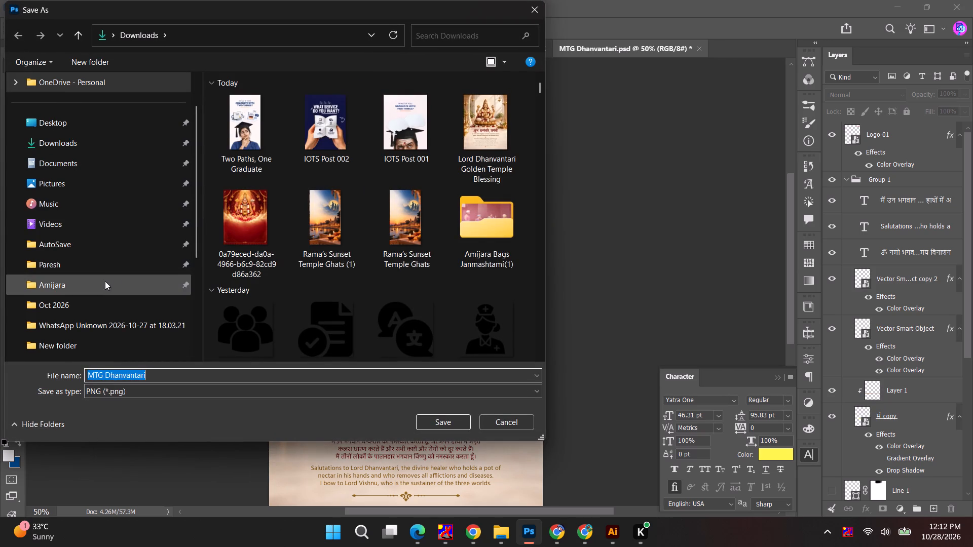
scroll(62, 346, "down", 5)
left_click(80, 204)
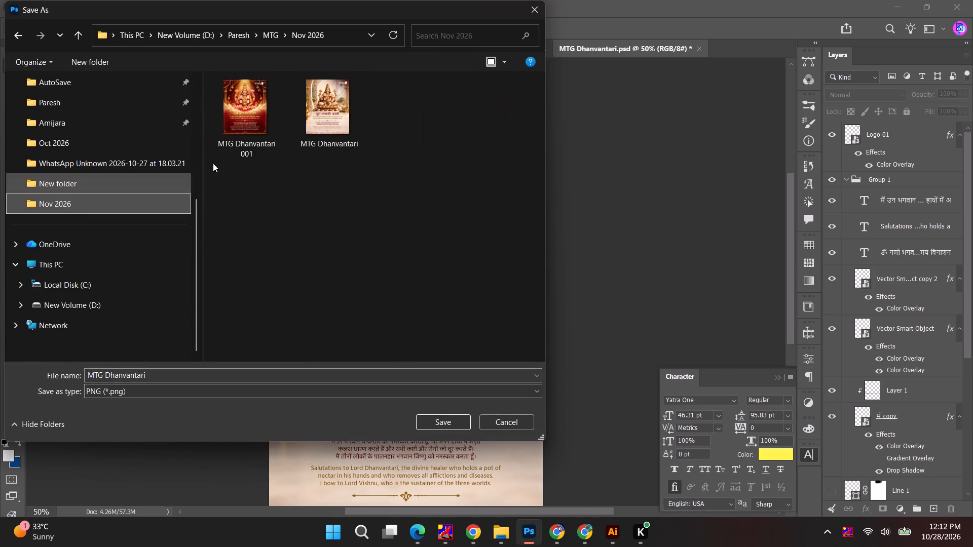
left_click(308, 118)
left_click(435, 419)
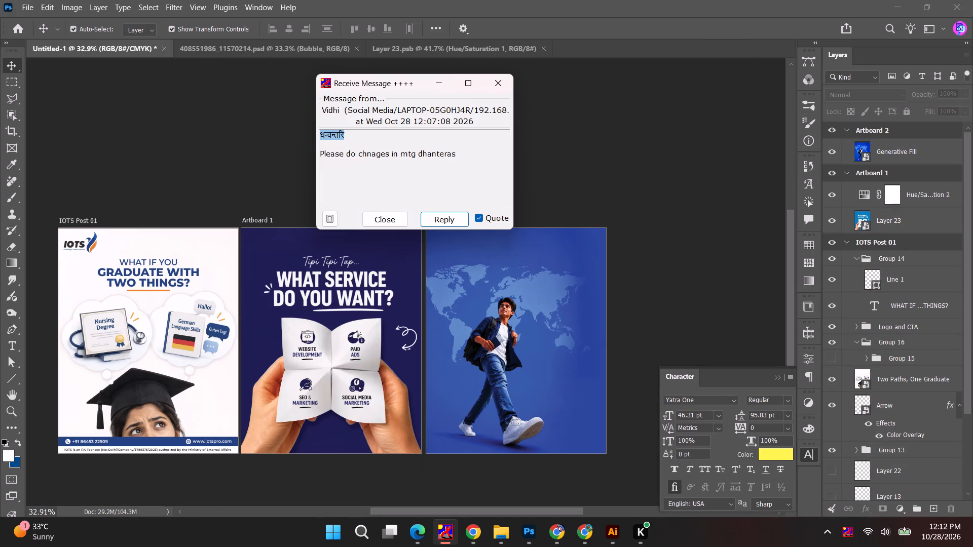
key("ctrl+w")
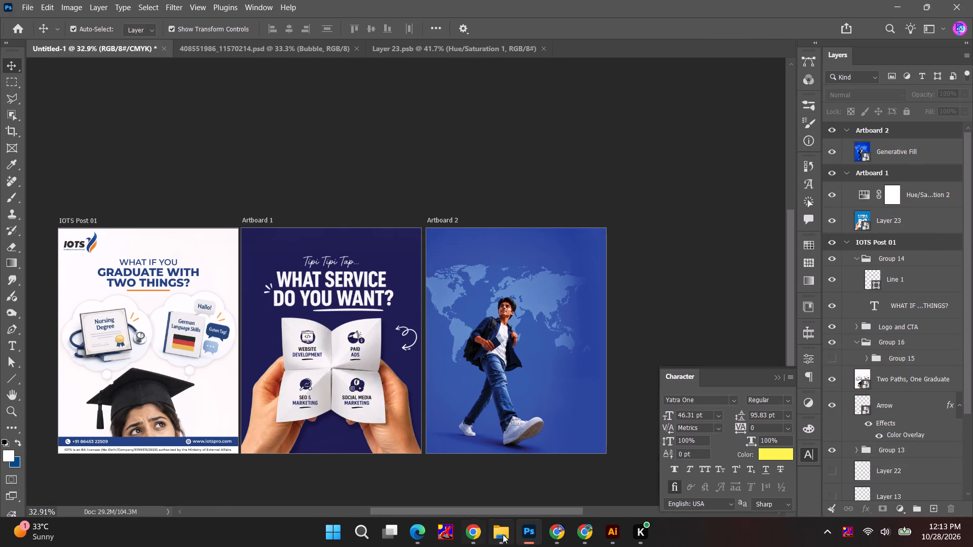
left_click(503, 534)
left_click(305, 144)
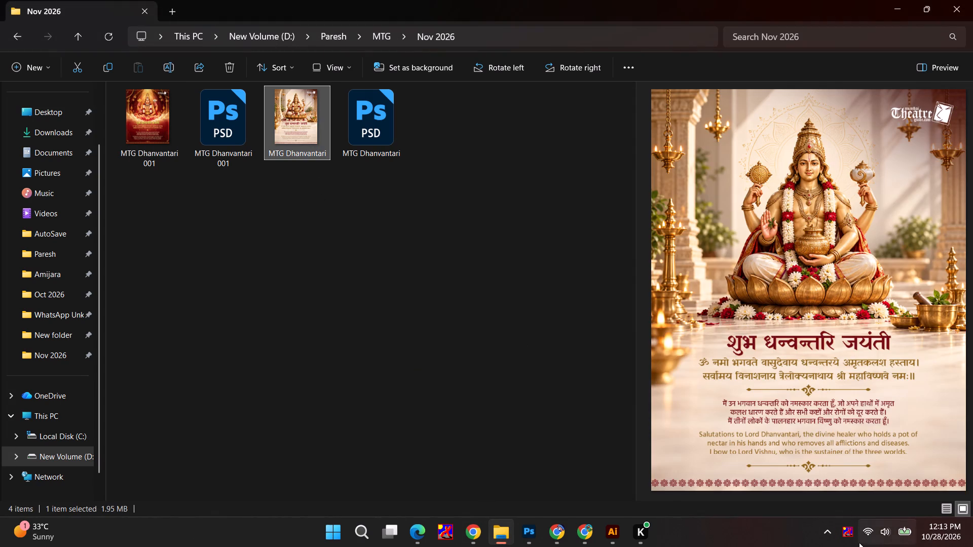
double_click(852, 532)
left_click_drag(295, 125, 474, 253)
left_click(460, 184)
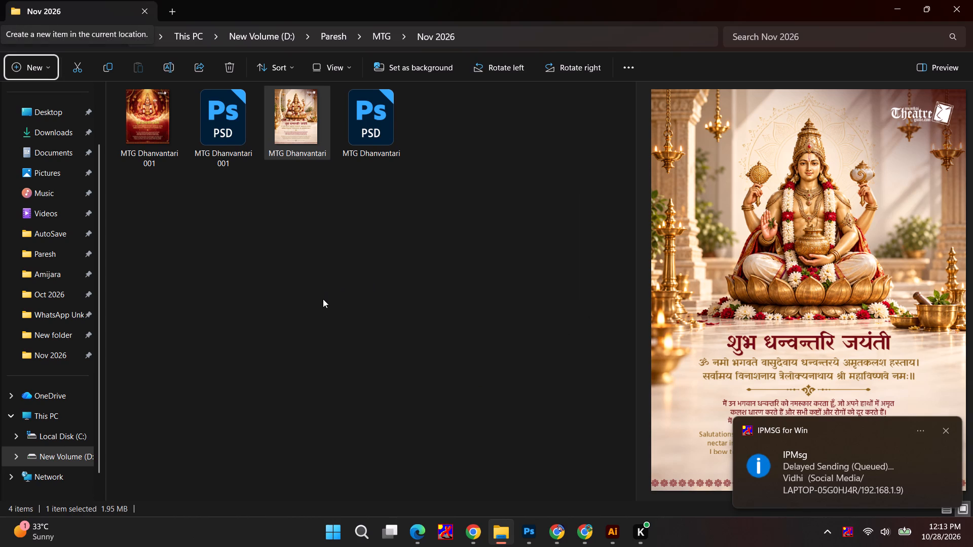
Switch back to Photoshop.
key("alt+Tab")
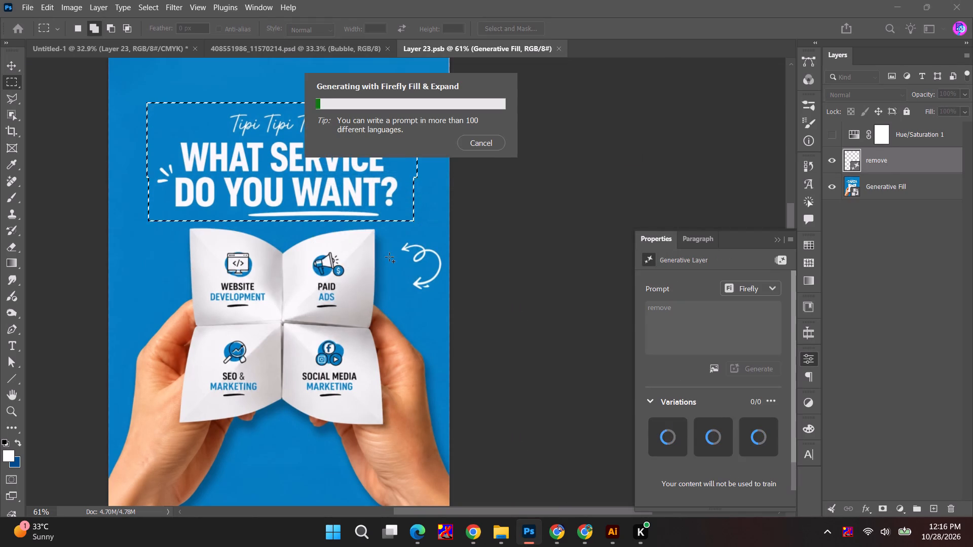
Switch to the YouTube interview in the other Chrome window and rewind it a few seconds.
key("alt+Tab")
left_click(526, 207, "alt")
key("alt+Tab")
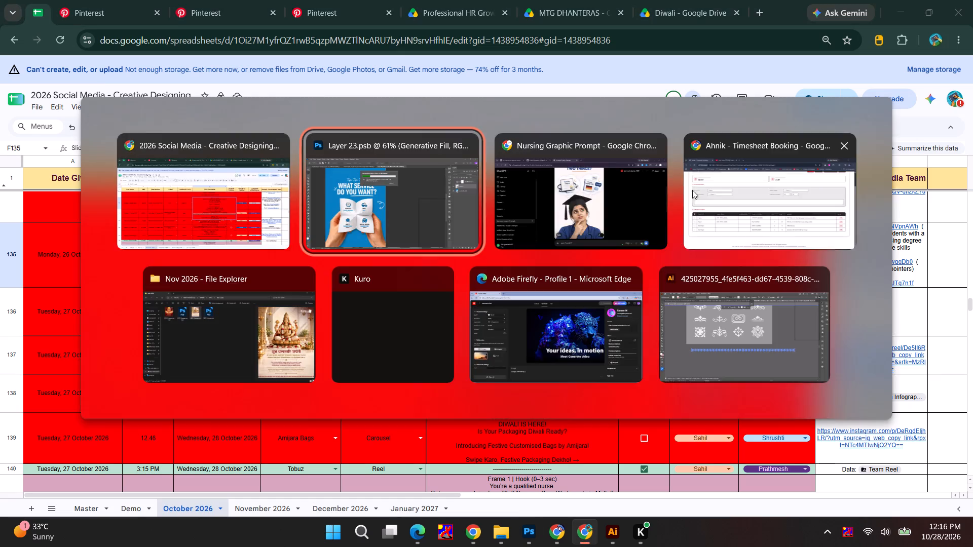
left_click(725, 200, "alt")
left_click(231, 0)
key("Left")
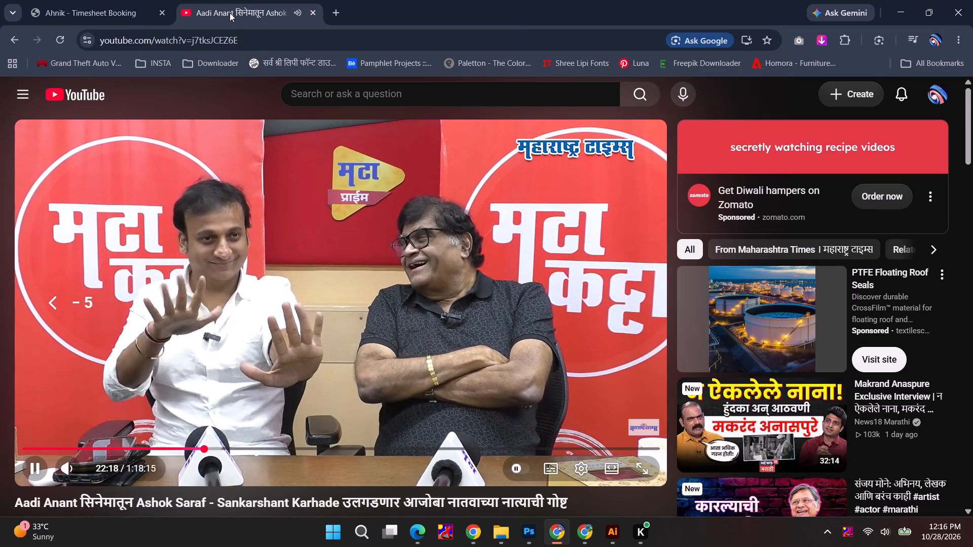
key("Left")
key("Left")
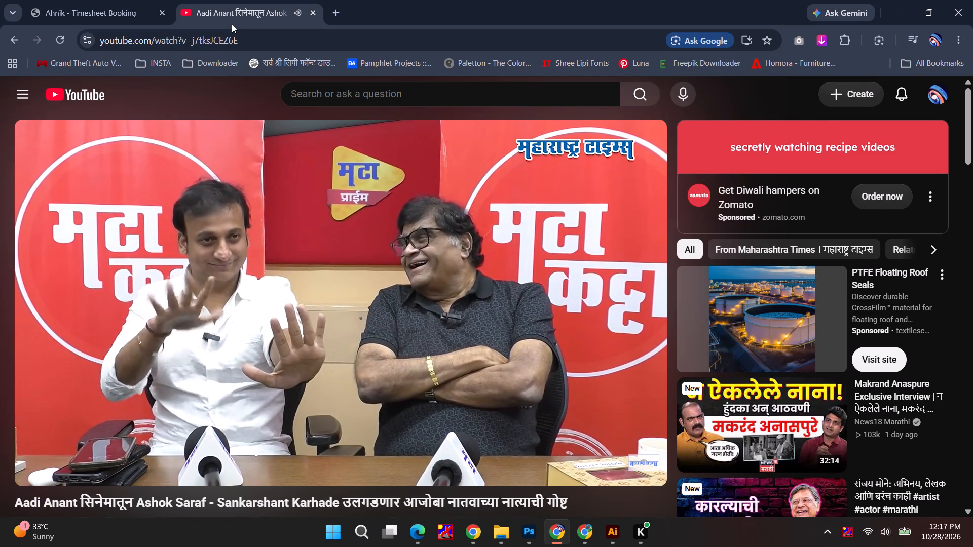
Check the day's work entries on the Ahnik Timesheet Booking page.
left_click(70, 10)
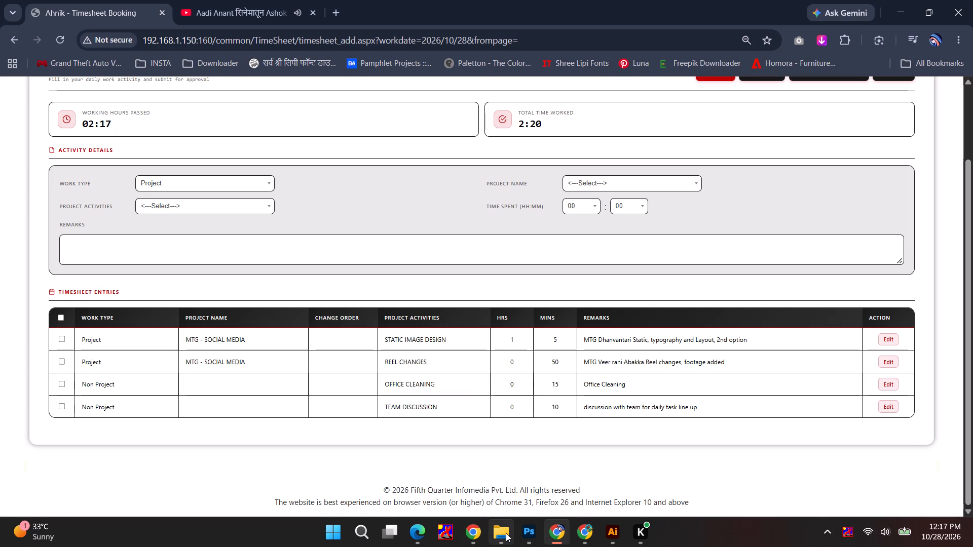
key("alt+Tab")
key("alt+Tab")
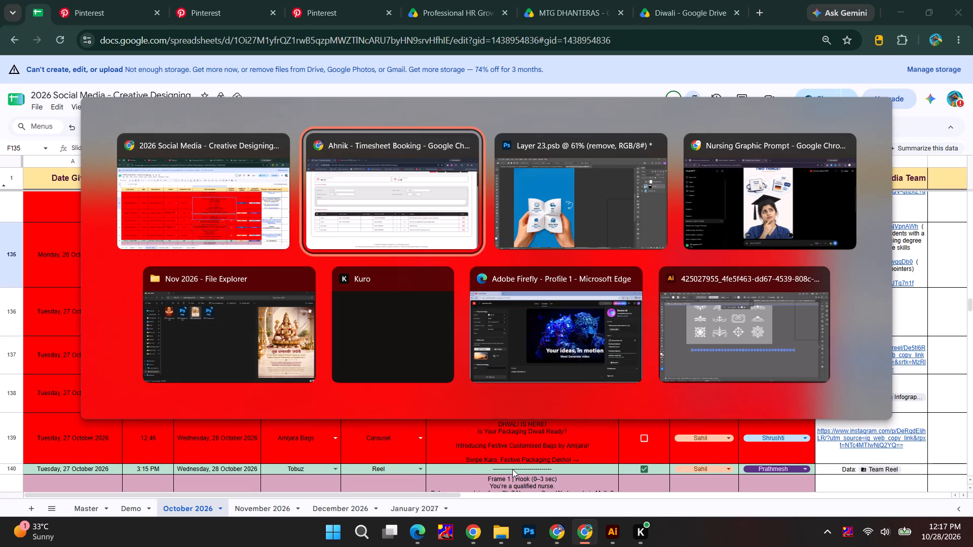
Switch back to Photoshop, save the cleared Layer 23.psb and return to the Untitled-1 carousel document.
key("alt+Tab")
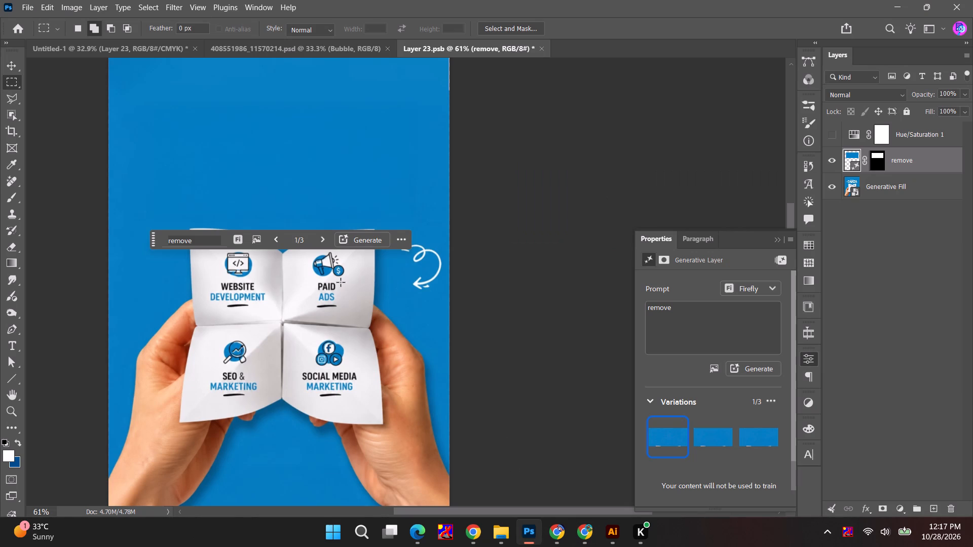
scroll(327, 258, "down", 5, "alt")
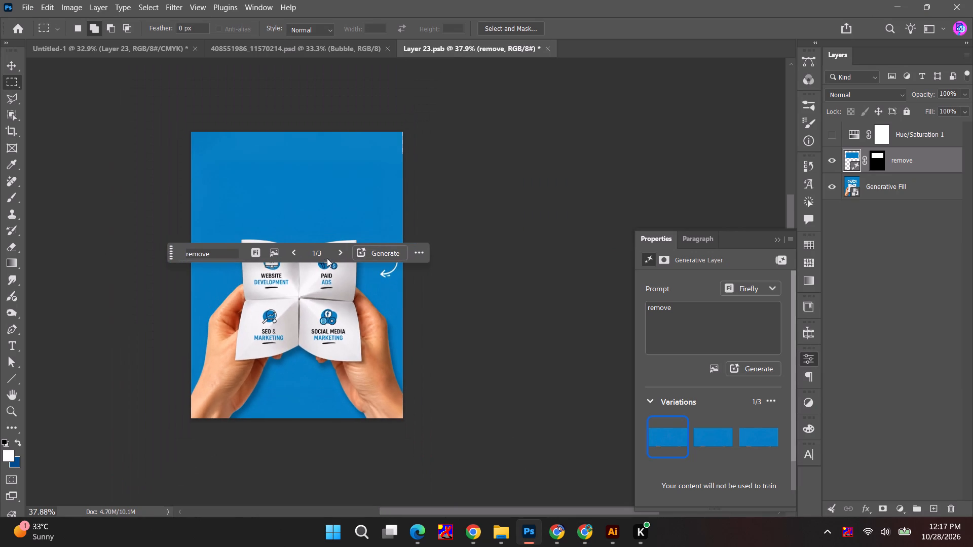
key("ctrl+s")
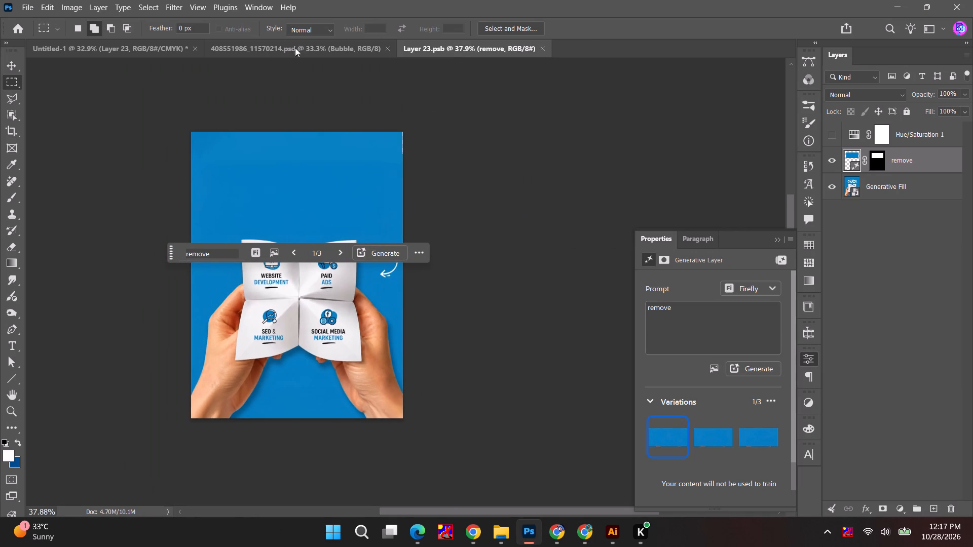
left_click(94, 53)
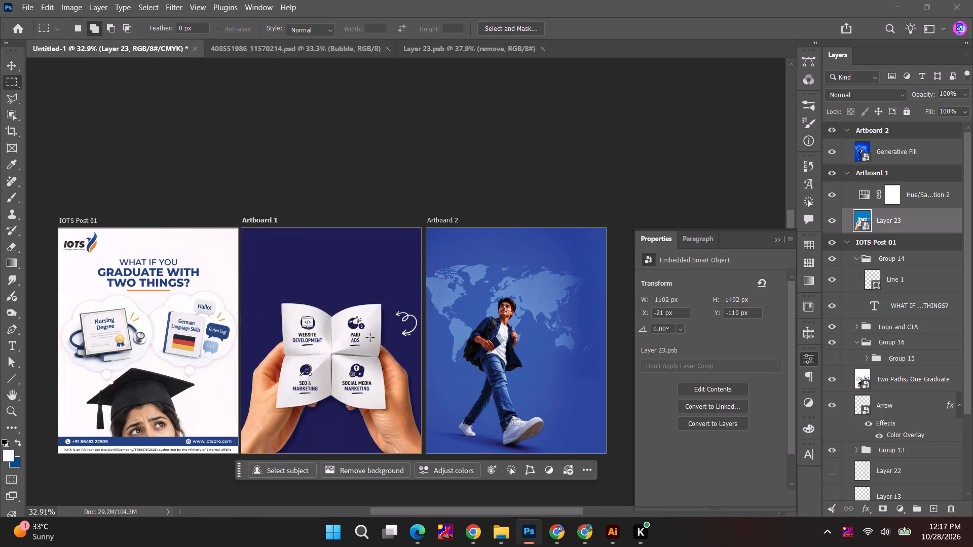
Duplicate the heading group, Group 14, from IOTS Post 01 into Artboard 1.
left_click_drag(7, 62, 12, 65)
left_click(355, 130)
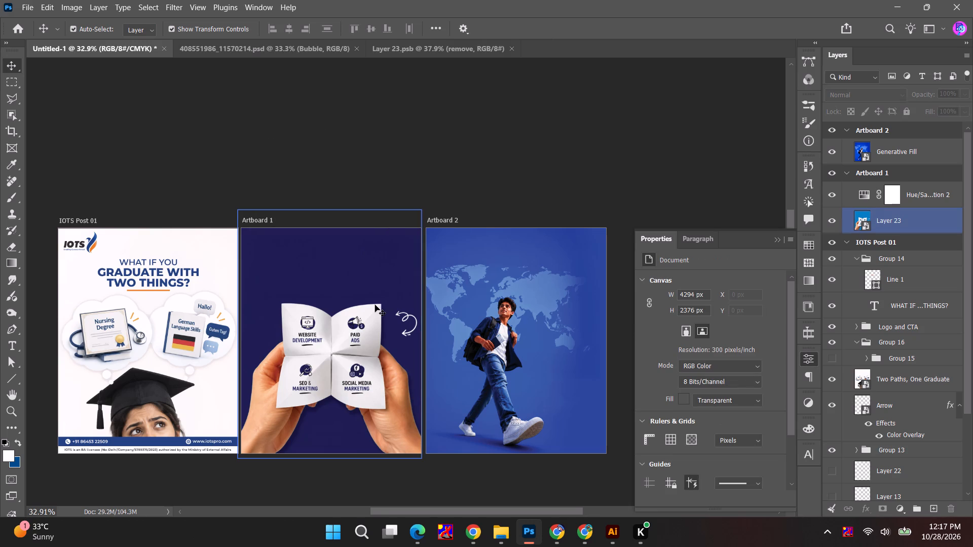
left_click(155, 270)
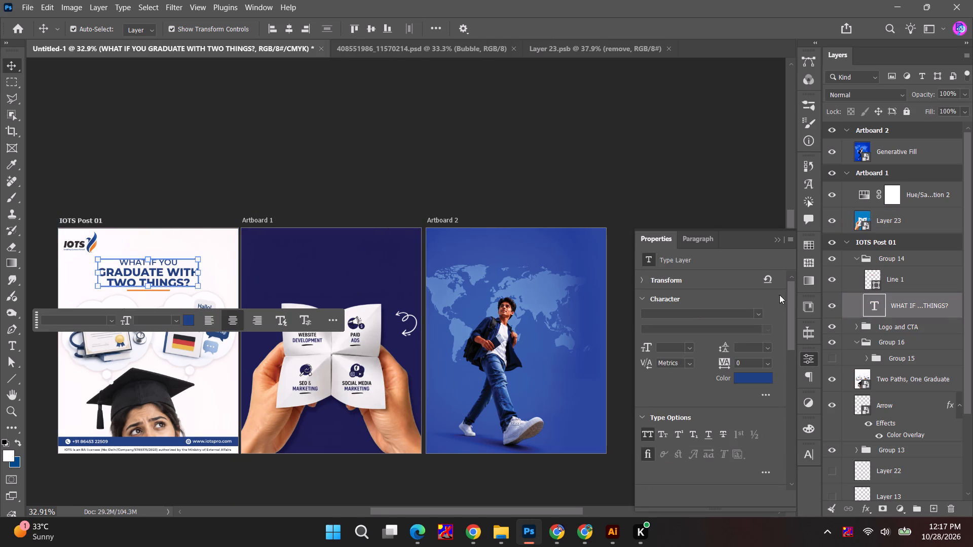
left_click(897, 261)
left_click_drag(922, 260, 912, 177, "alt")
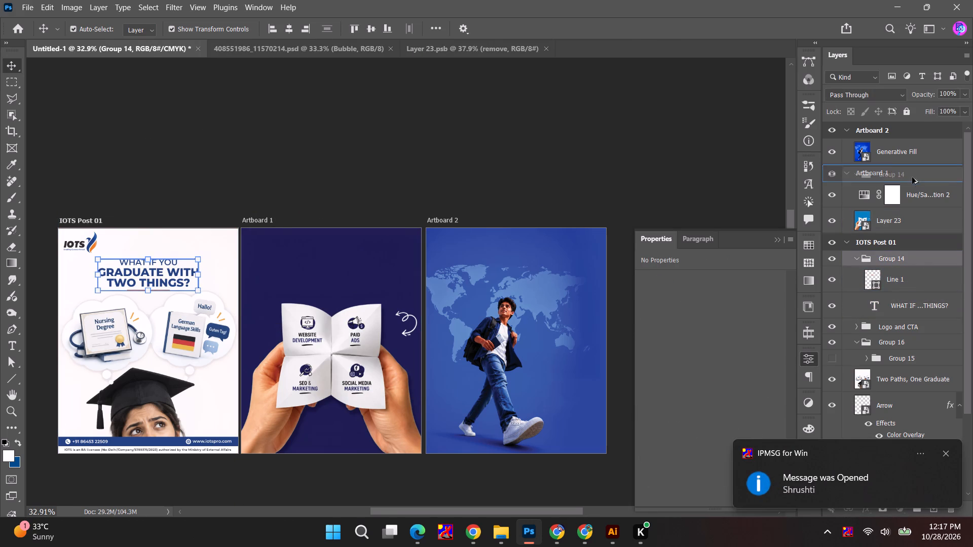
left_click_drag(912, 177, 912, 180, "alt")
left_click(475, 164)
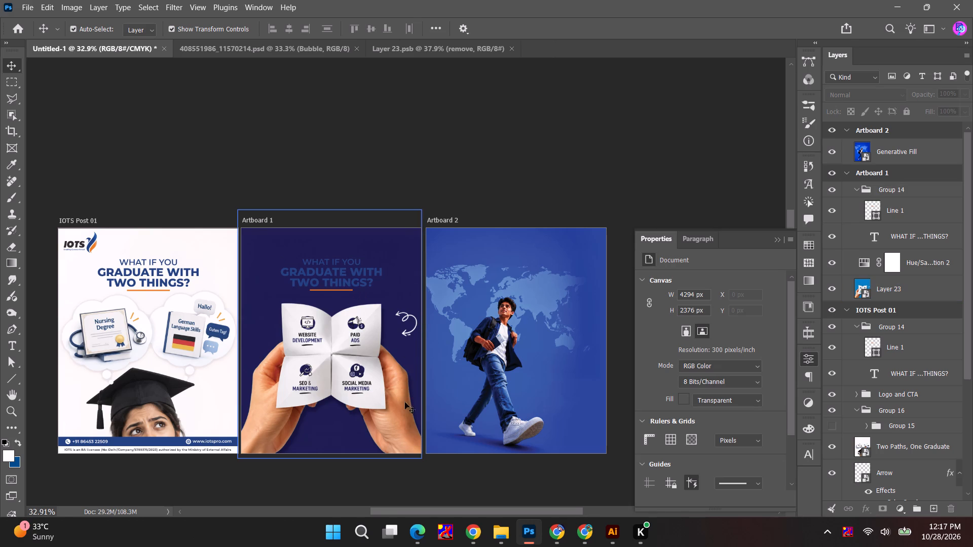
Duplicate the Logo and CTA group from IOTS Post 01 to the top of Artboard 1's layers.
left_click(895, 396)
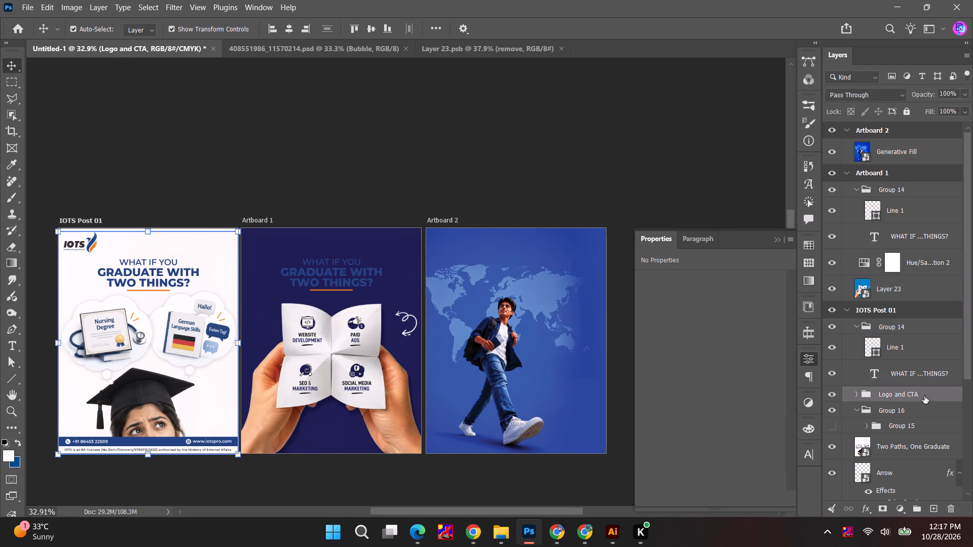
left_click_drag(924, 396, 922, 179, "alt")
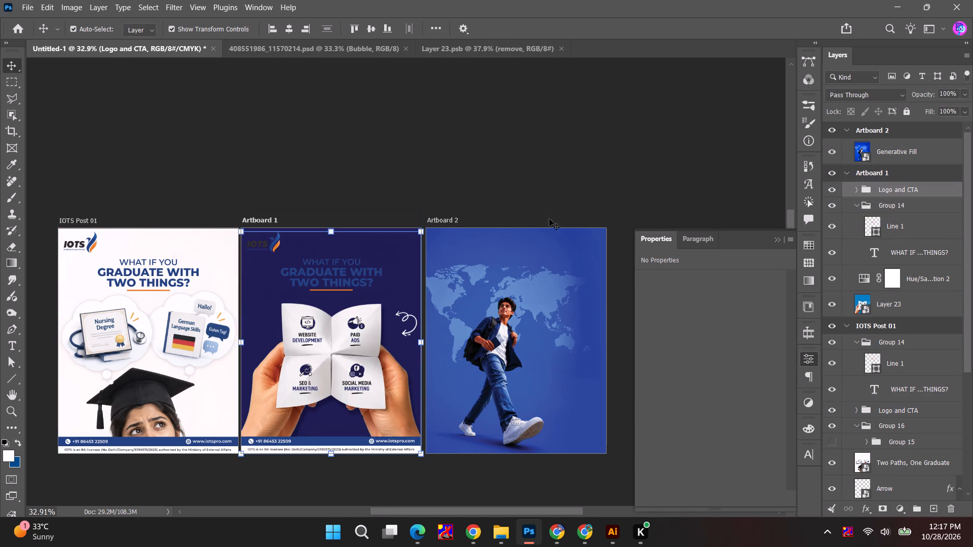
On a new layer above Artboard 1's Hue/Saturation adjustment, brush a soft glow in the upper-left corner with blue sampled from Artboard 2.
left_click(898, 208)
left_click(854, 204)
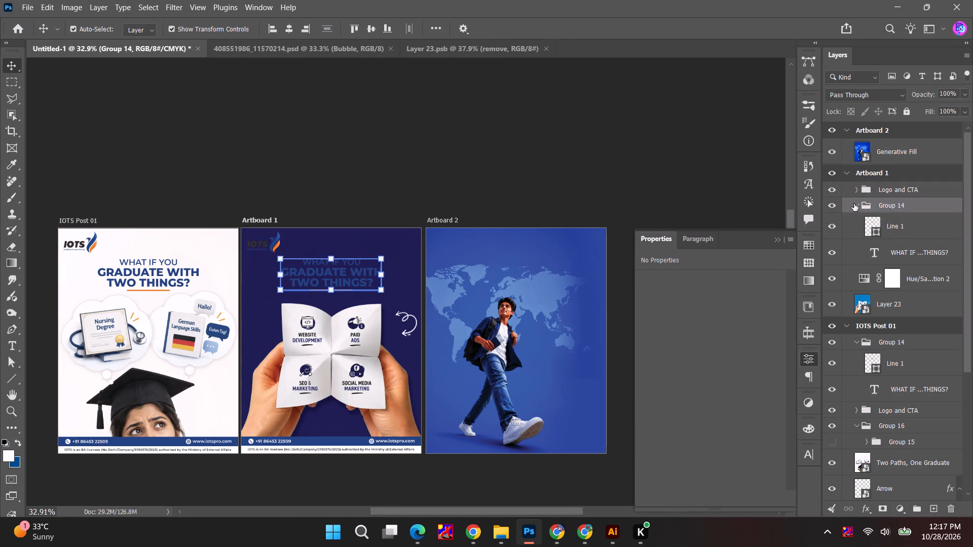
left_click(857, 207)
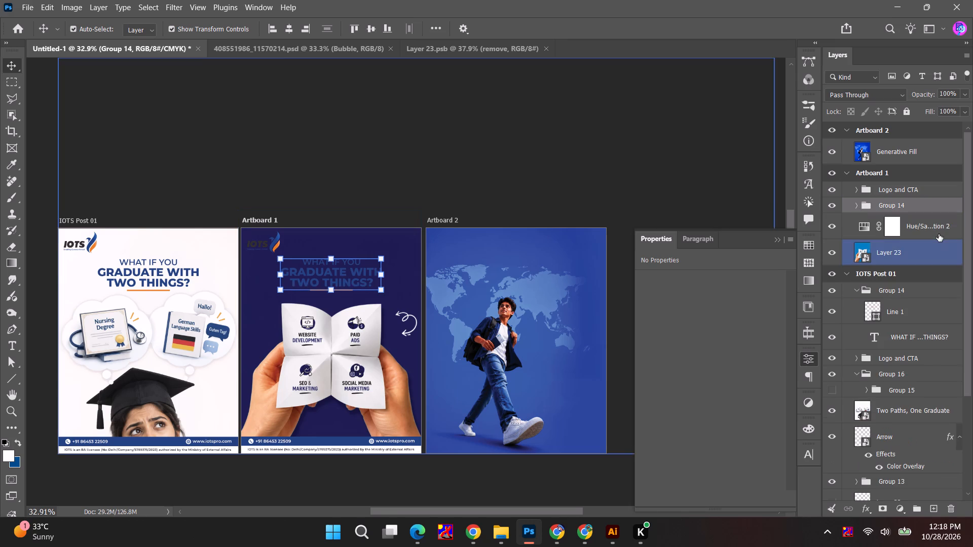
left_click(938, 235)
left_click(938, 510)
key("b")
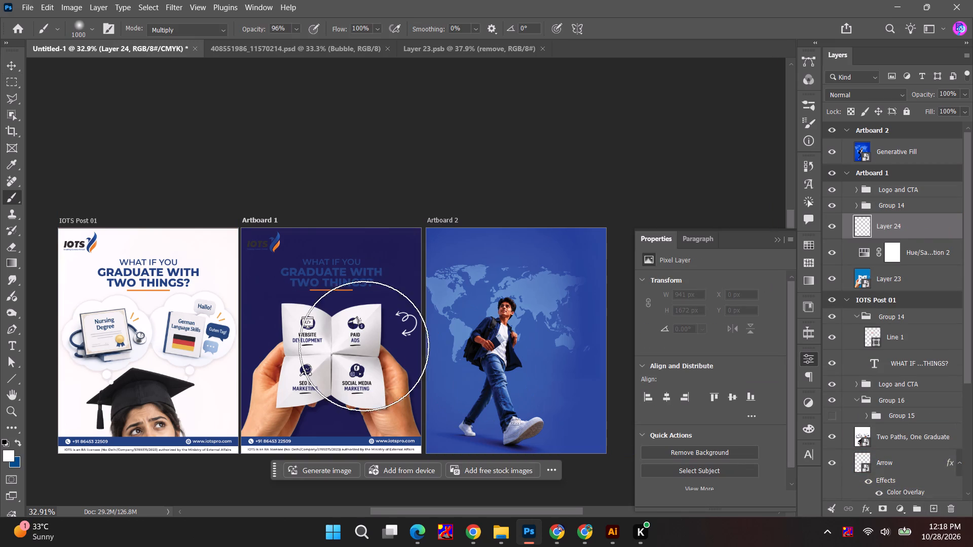
left_click(450, 245, "alt")
left_click(241, 228)
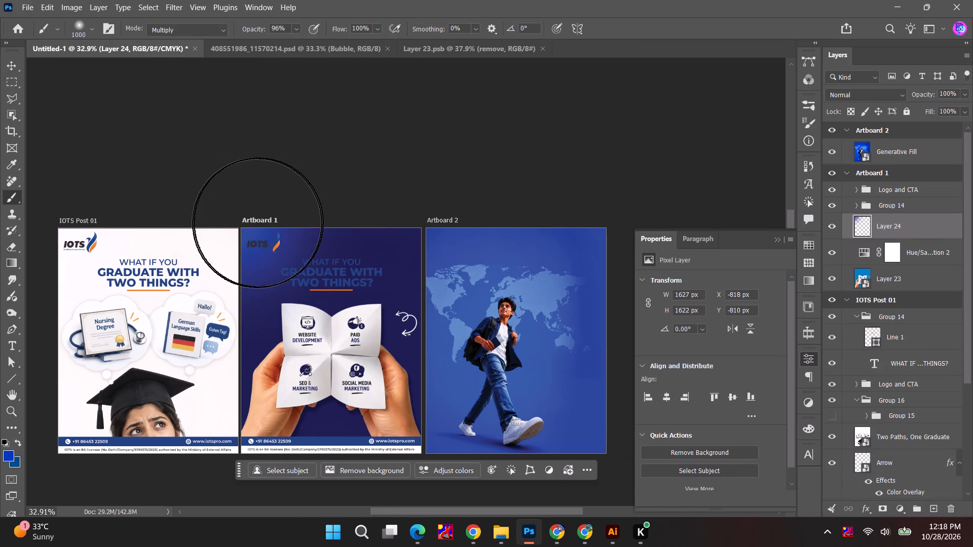
left_click(869, 99)
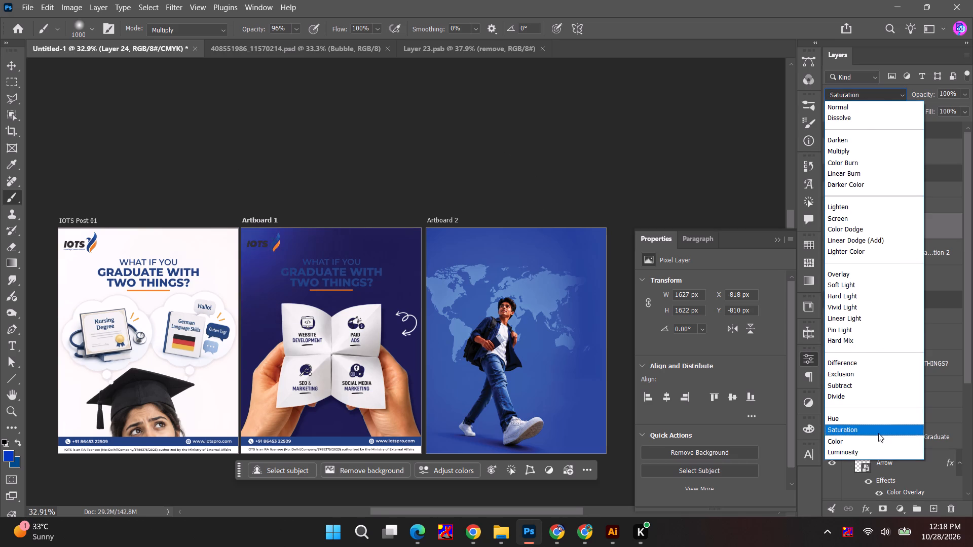
key("Escape")
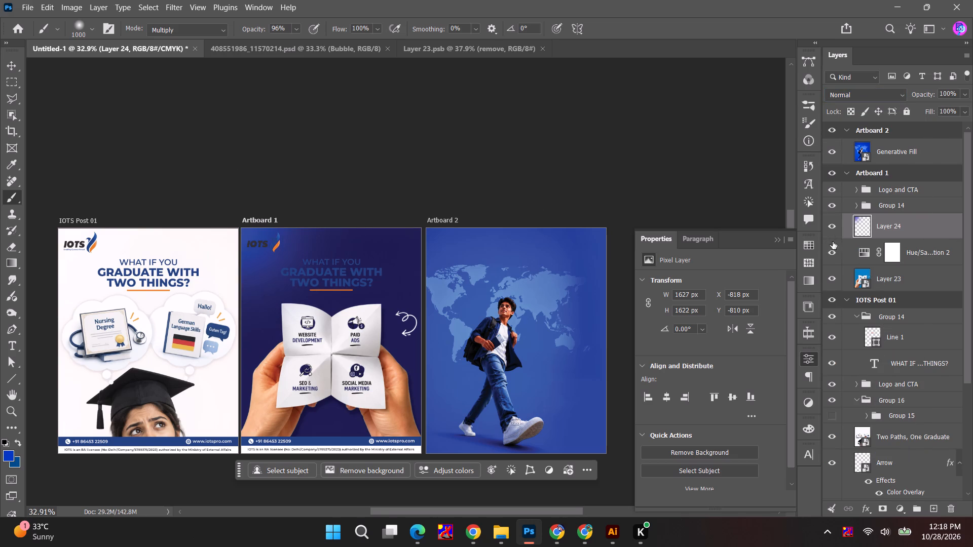
Hide the first glow layer and brush a lighter blue glow, sampled from Artboard 2's map, into the same corner on a new layer.
left_click(931, 511)
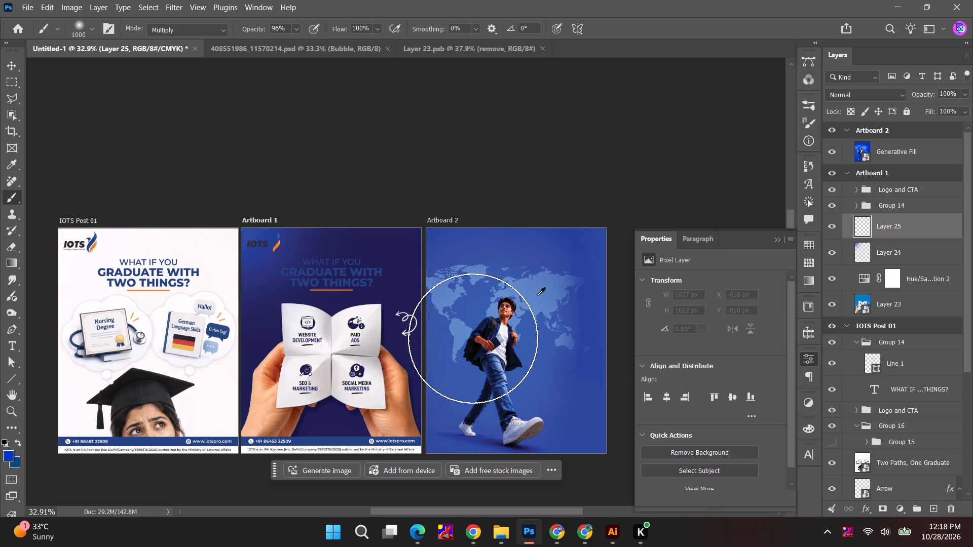
left_click(539, 294, "alt")
left_click(831, 255)
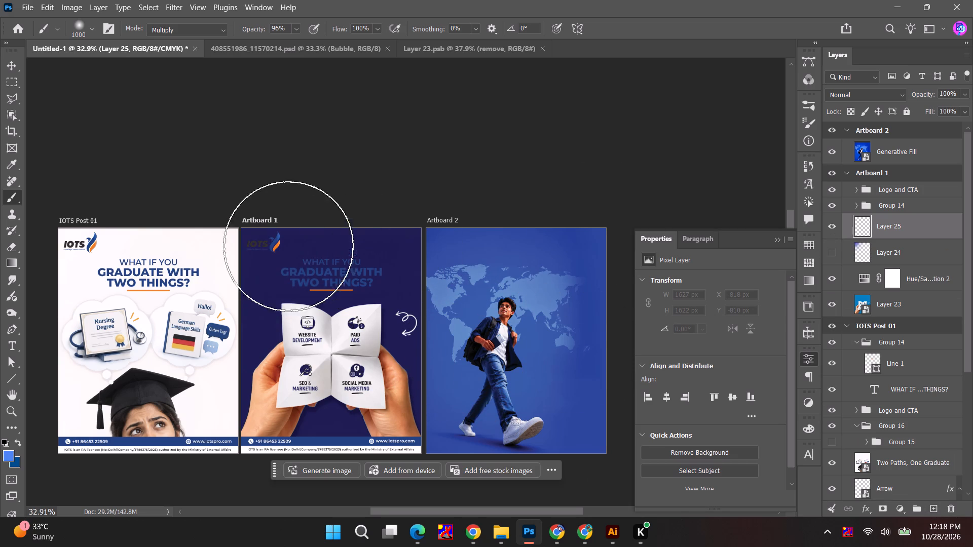
left_click(235, 218)
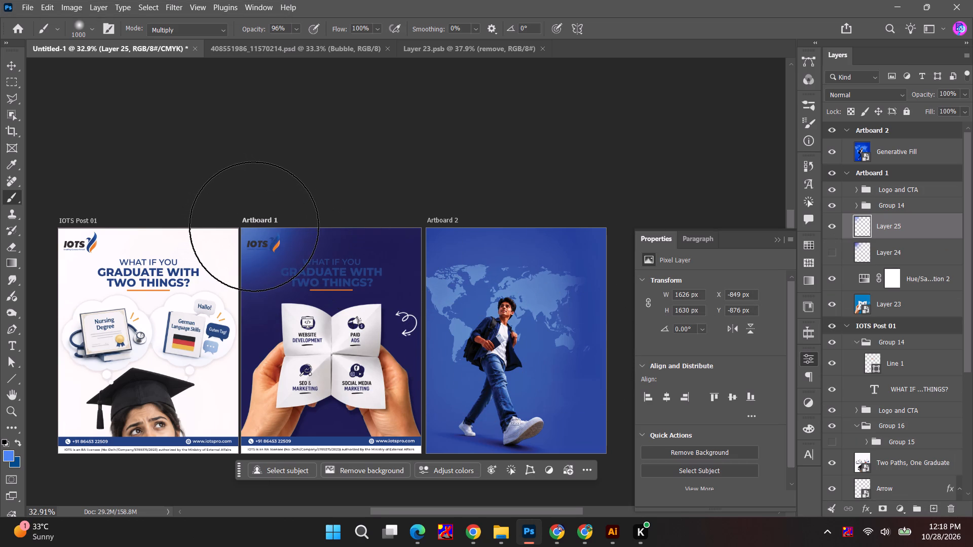
left_click(254, 227)
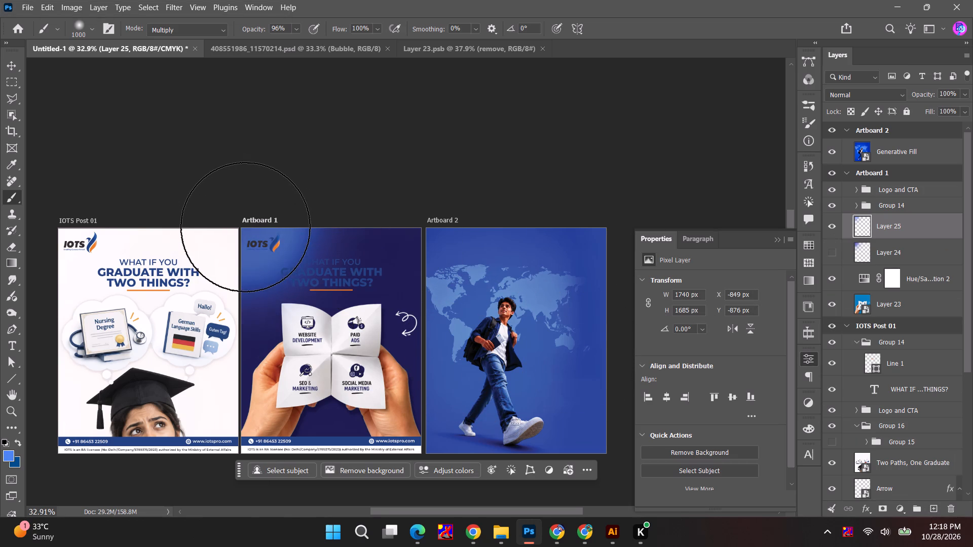
key("ctrl+z")
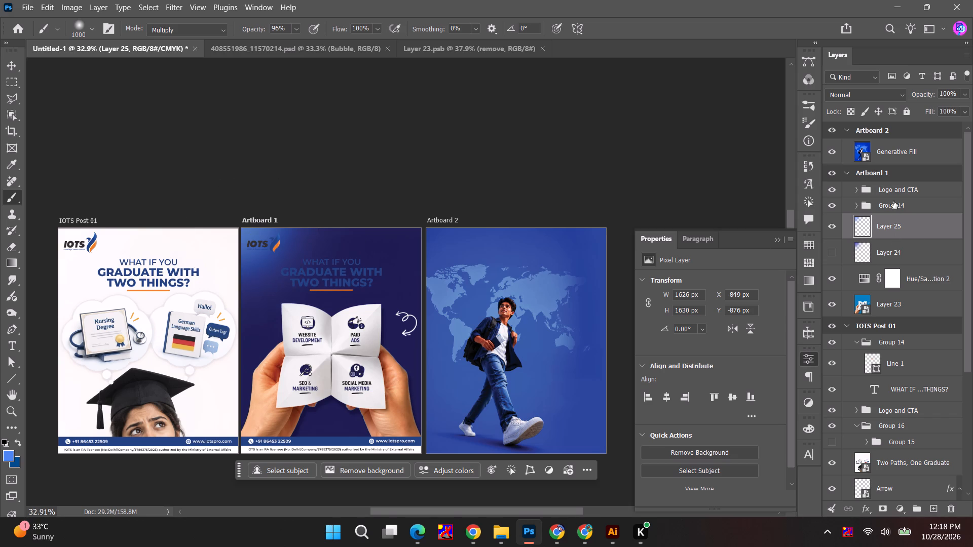
Change the text colour of Artboard 1's heading to white.
left_click(9, 65)
left_click(362, 276)
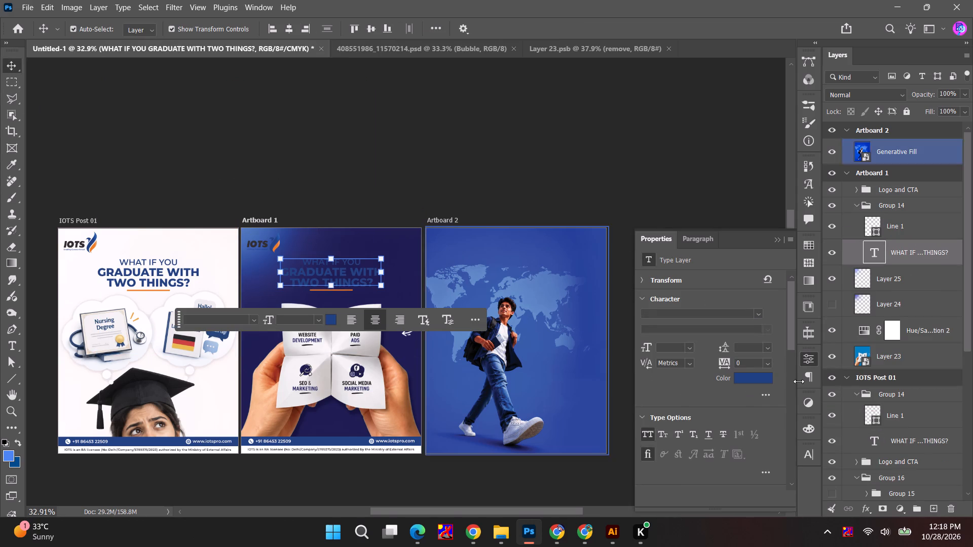
left_click(760, 382)
left_click_drag(675, 404, 463, 243)
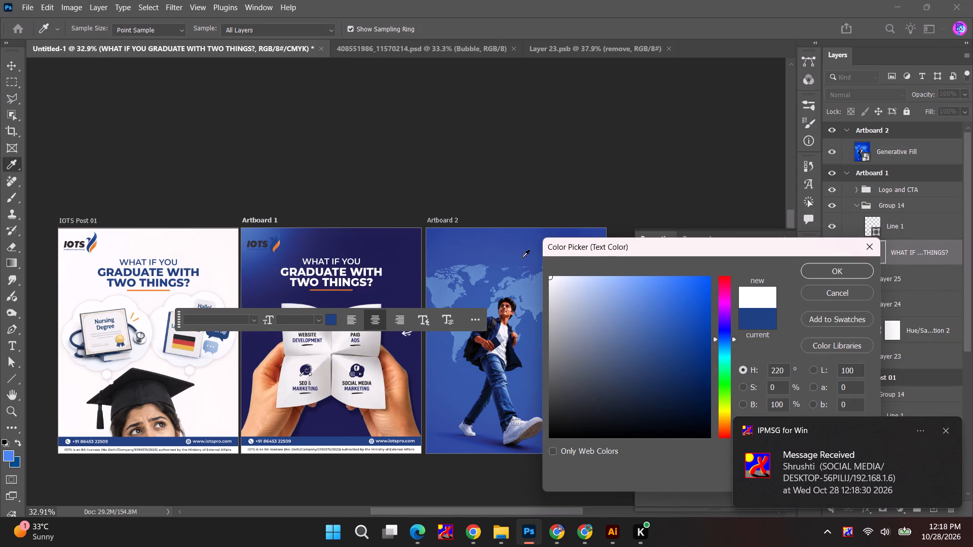
left_click(808, 274)
Open the incoming IP Messenger message and copy the line "B2 German is generally required for nursing recognition in Germany.".
left_click(829, 486)
left_click(385, 172)
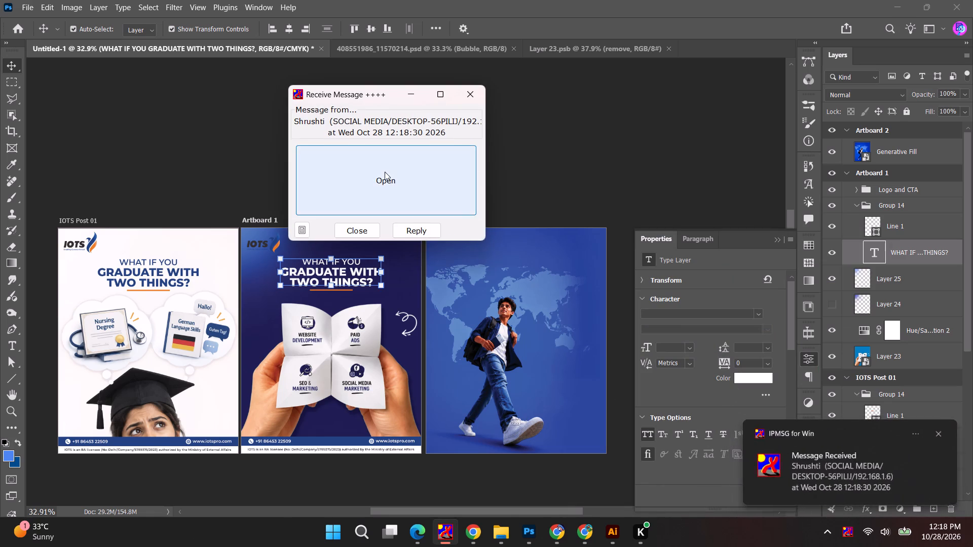
left_click_drag(392, 159, 142, 134)
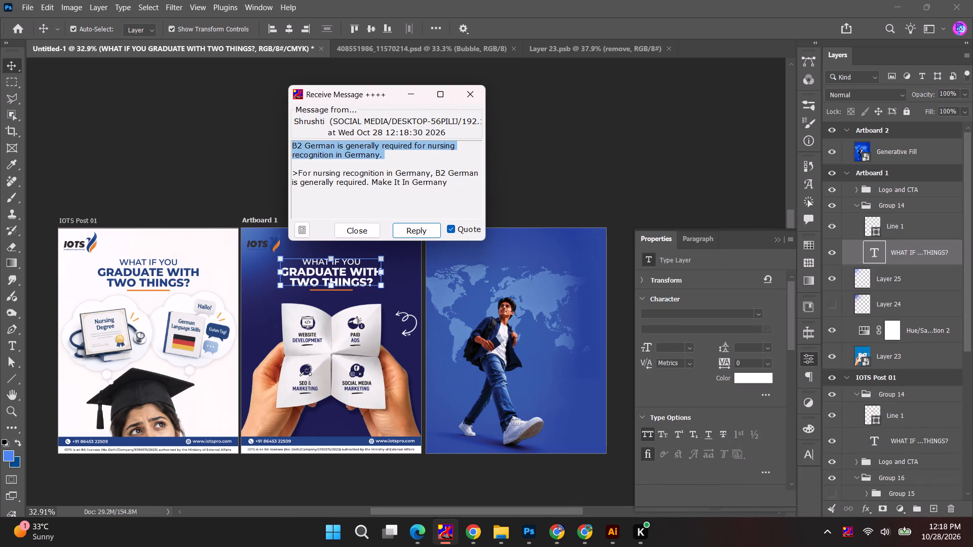
key("ctrl+c")
key("ctrl+c")
key("ctrl+c")
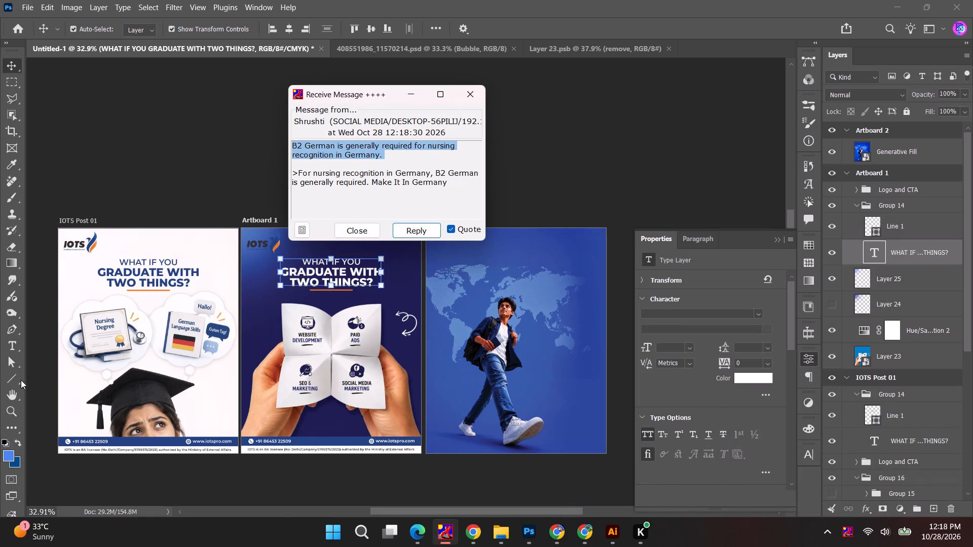
Back in Photoshop, move Artboard 1's hands-and-paper graphic, Layer 23, up about 55 px.
right_click(12, 377)
right_click(17, 375)
left_click(53, 378)
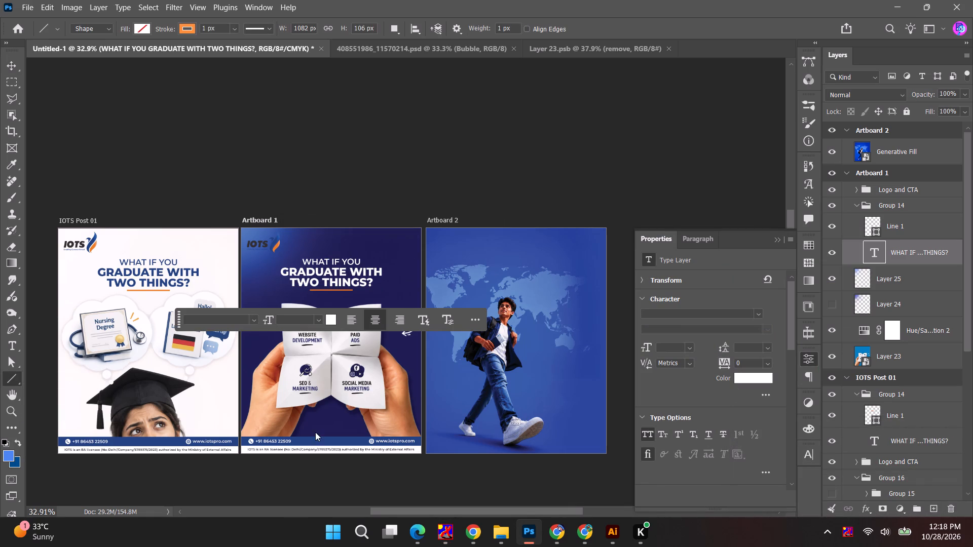
left_click(7, 67)
left_click(337, 350)
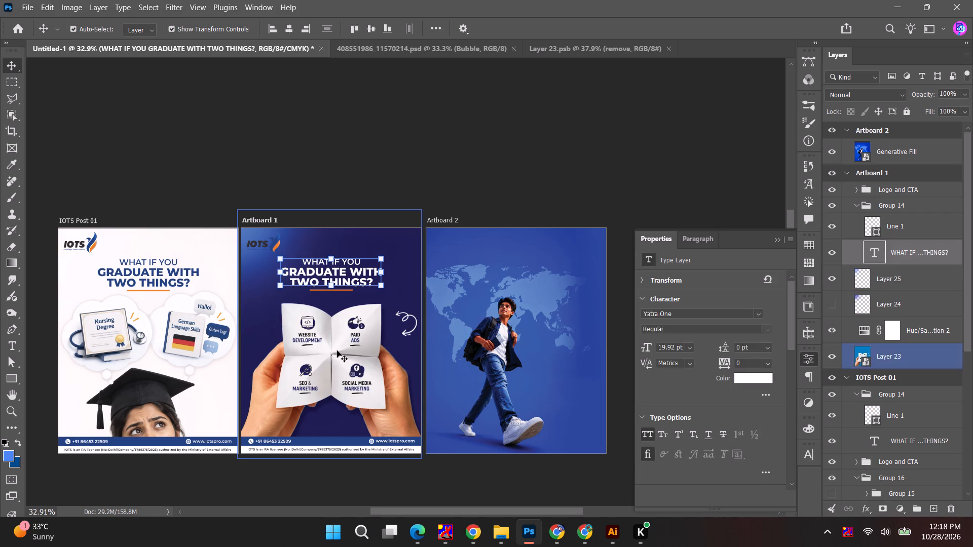
left_click_drag(364, 368, 364, 359)
Draw a rectangle about 841 × 89 px below the folded paper on Artboard 1, with white fill and no stroke.
left_click(16, 381)
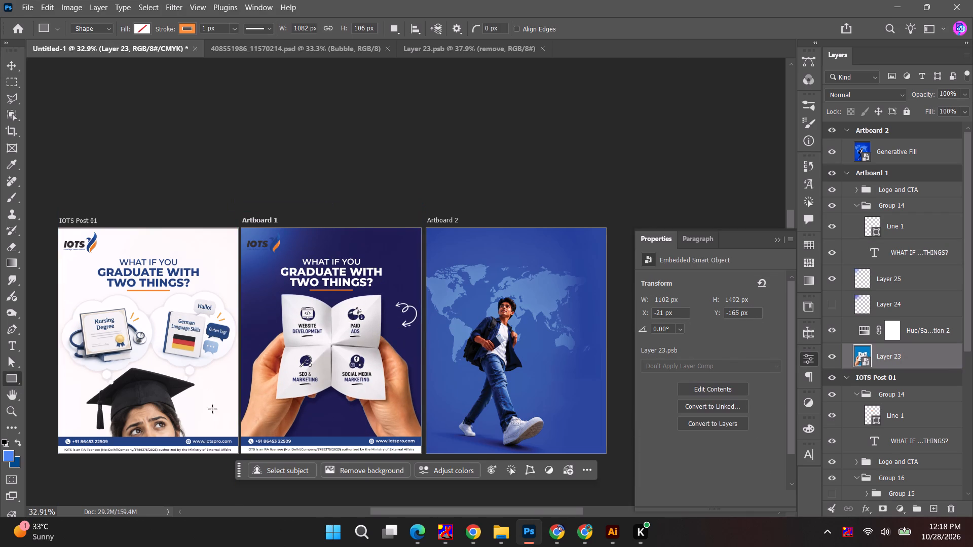
left_click_drag(261, 412, 406, 424)
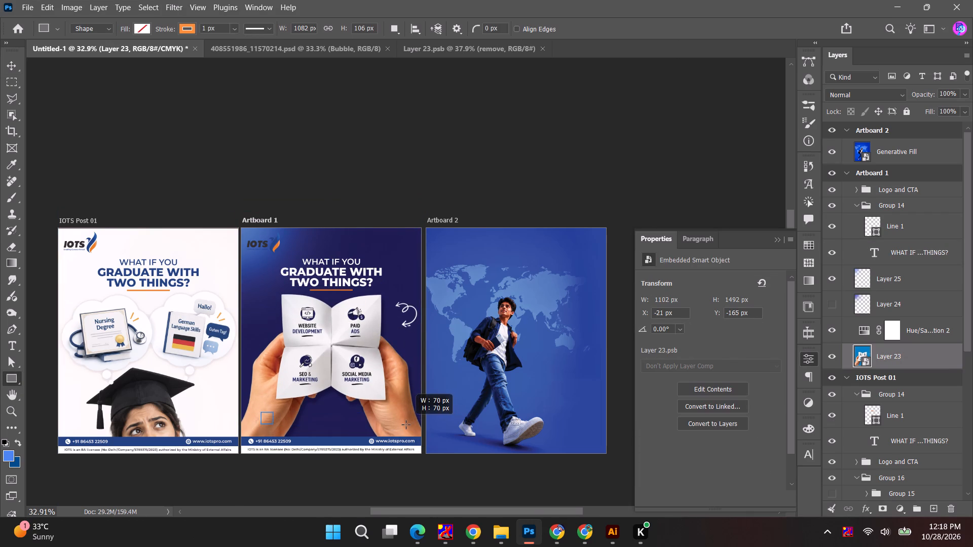
left_click_drag(406, 424, 401, 426)
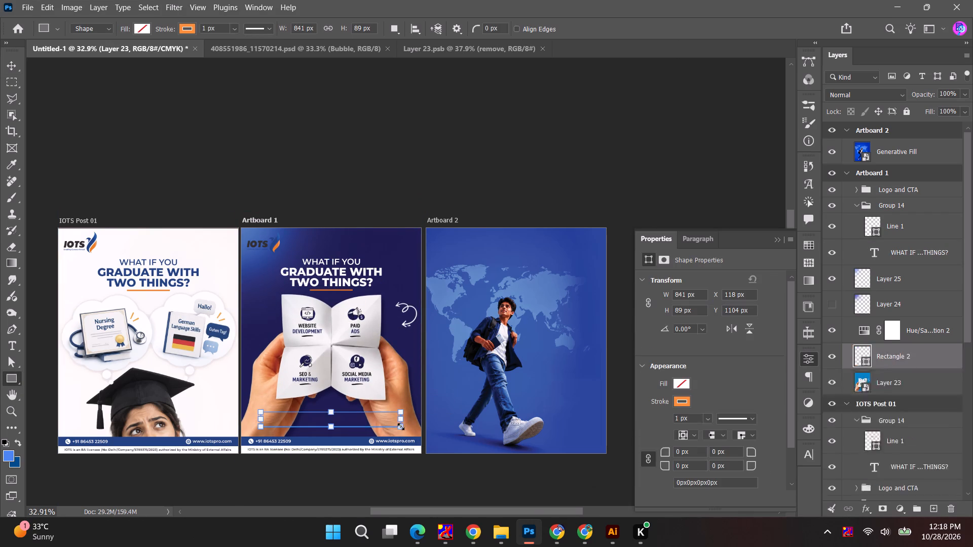
left_click(678, 399)
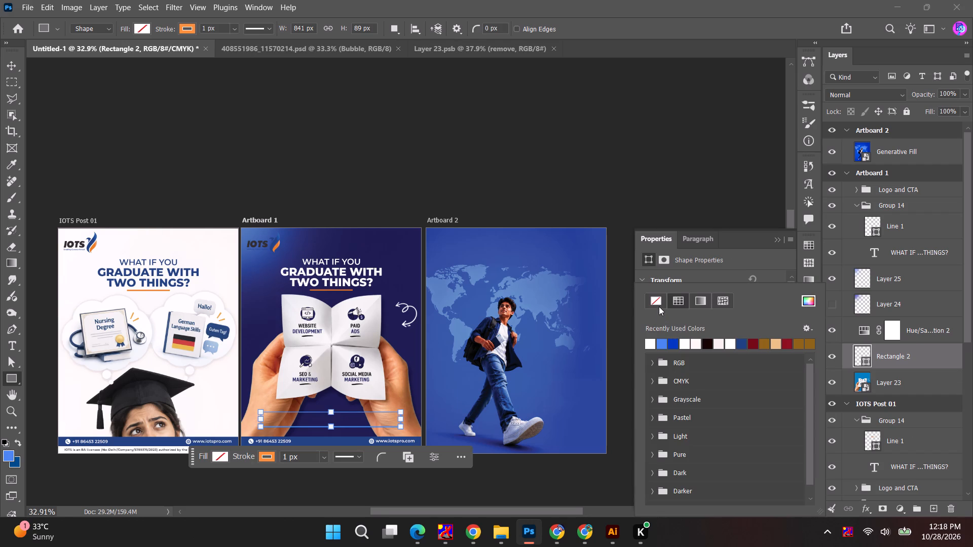
left_click(659, 306)
left_click(698, 278)
left_click(679, 387)
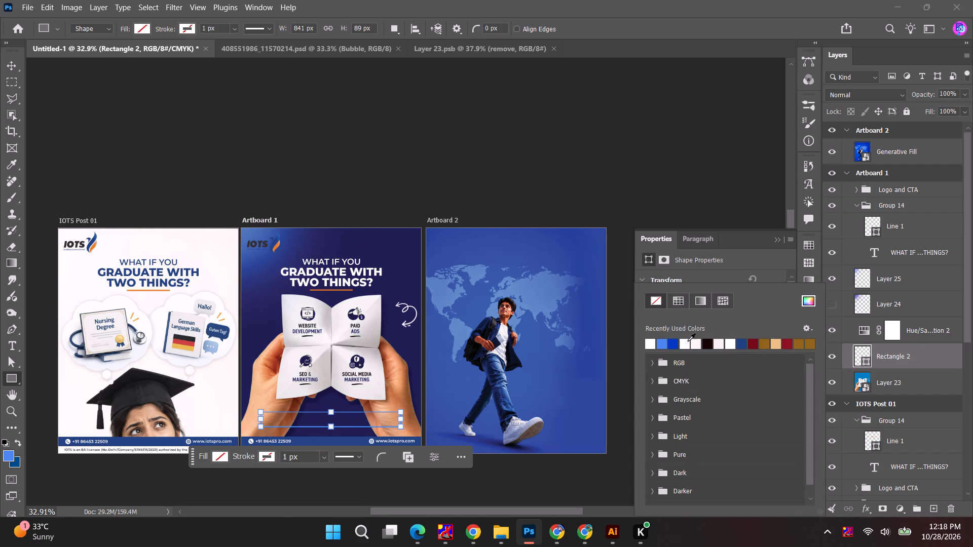
left_click(688, 341)
Move the white rectangle slightly down on Artboard 1 and align it to the artboard's horizontal centre.
left_click(11, 60)
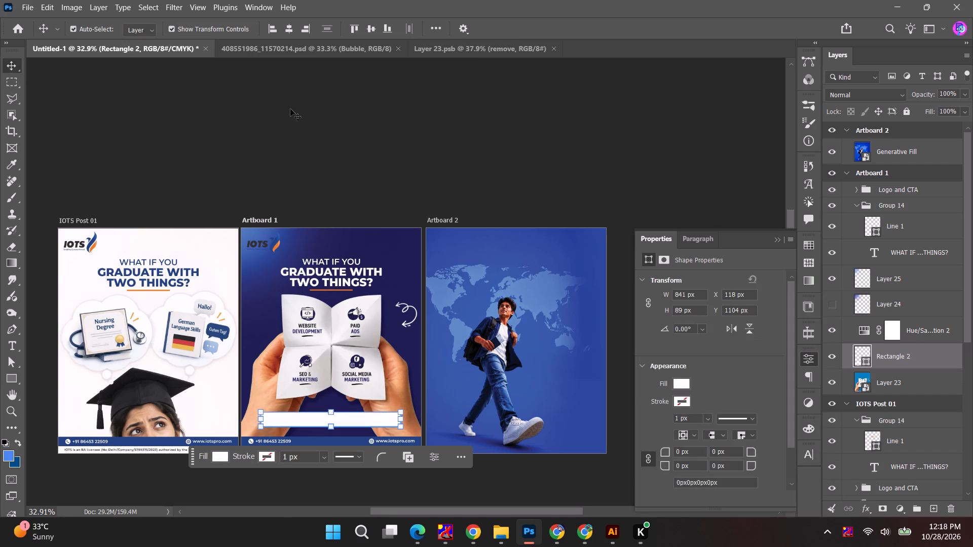
left_click(305, 111)
scroll(337, 386, "up", 4, "alt")
left_click(340, 435)
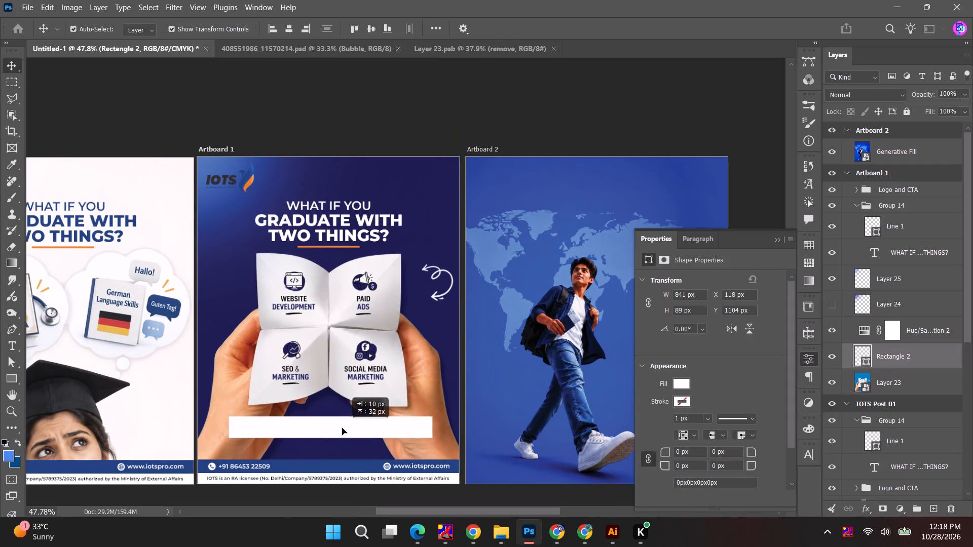
left_click(296, 29)
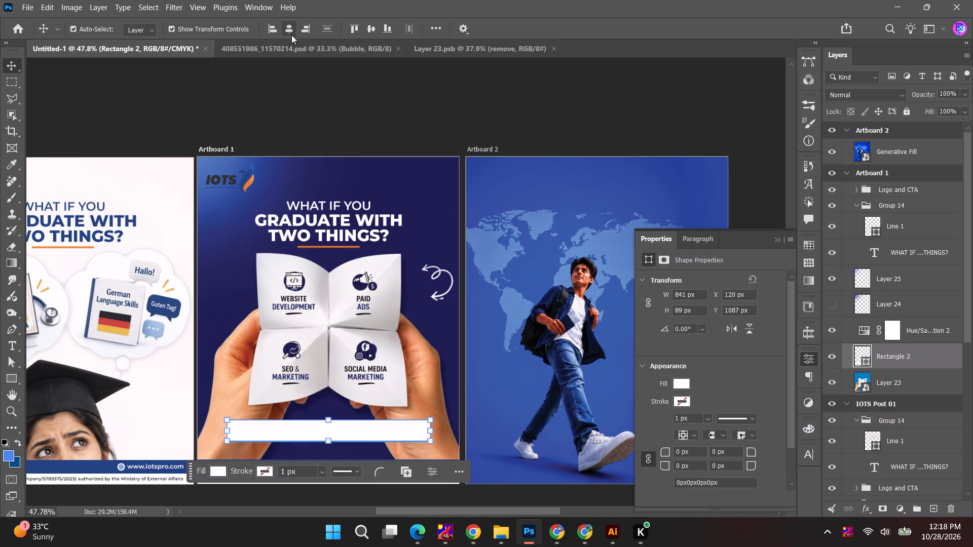
left_click(322, 89)
Duplicate Artboard 1's heading down over the white rectangle and recolour the copy with the dark navy sampled from the artboard's background.
key("space")
left_click_drag(270, 329, 265, 232)
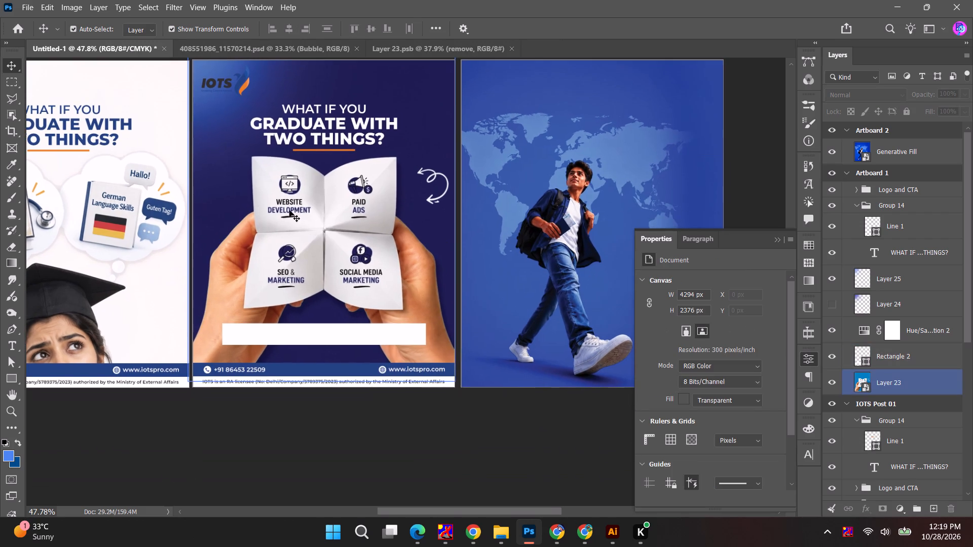
left_click(329, 127)
left_click_drag(358, 131, 362, 361, "alt")
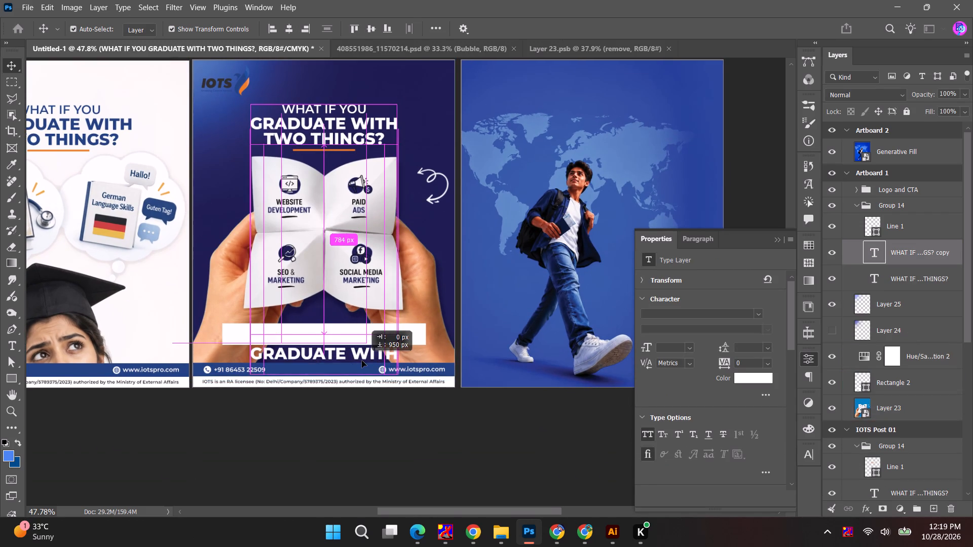
left_click_drag(362, 361, 362, 355, "alt")
left_click(753, 377)
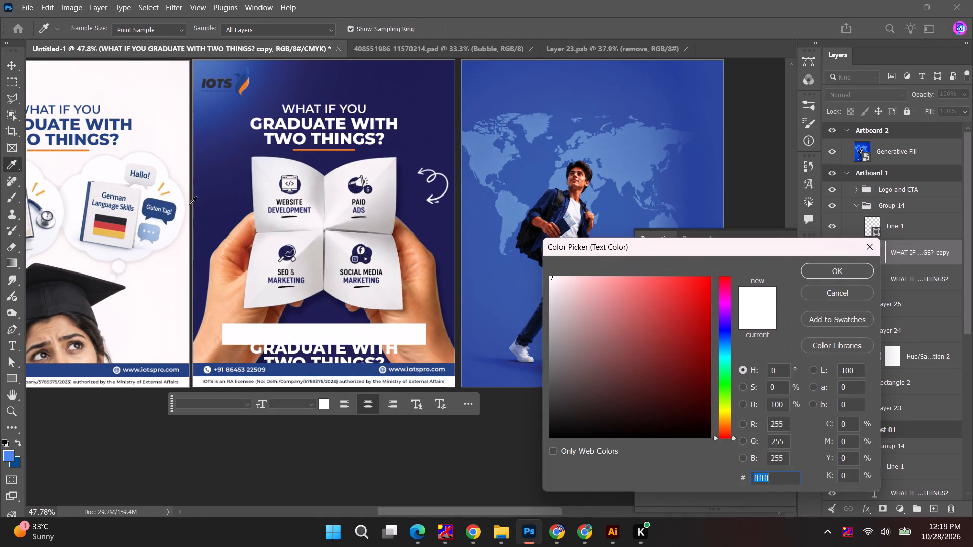
left_click(206, 188)
left_click(846, 275)
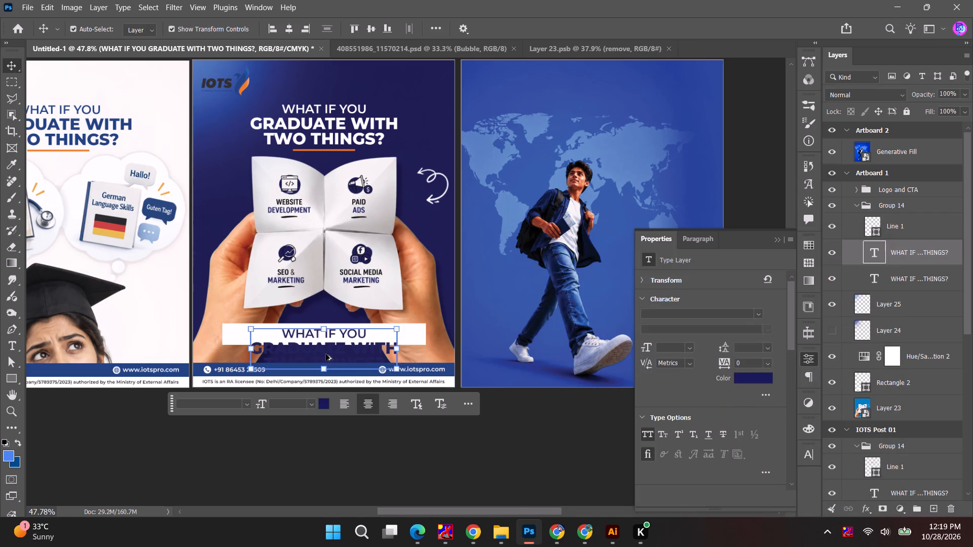
Replace the copied heading's text with the copied line "B2 German is generally required for nursing recognition in Germany." at 5 pt.
double_click(326, 354, "alt")
key("ctrl+v")
key("ctrl+a")
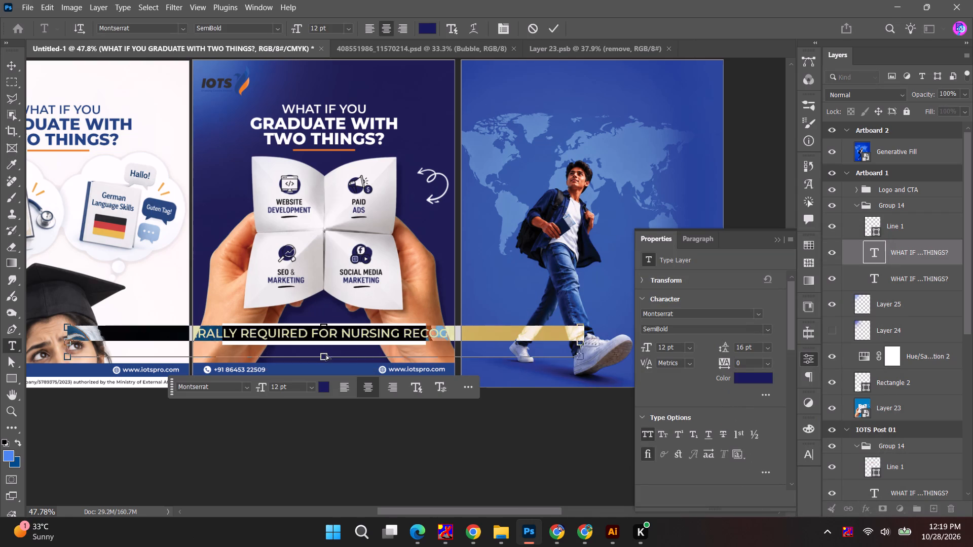
left_click(670, 345)
scroll(670, 345, "down", 10)
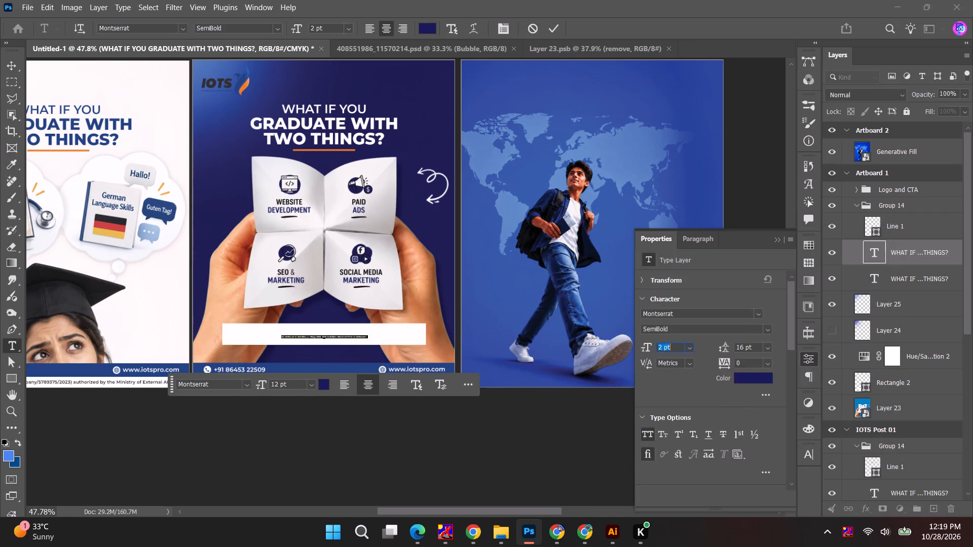
scroll(670, 346, "up", 3)
scroll(308, 364, "up", 2, "alt")
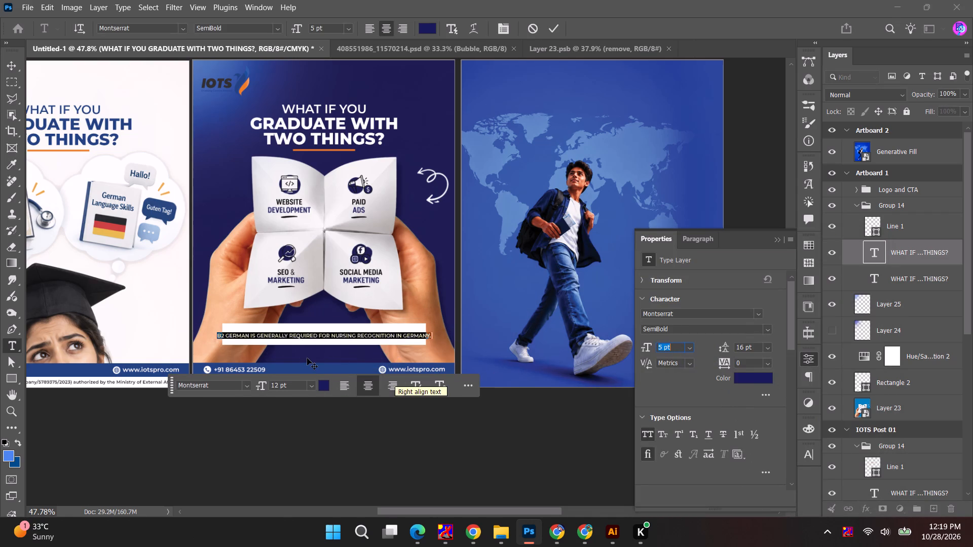
scroll(307, 358, "up", 2, "alt")
scroll(367, 345, "up", 3, "alt")
Break the B2 German text into two lines, with the second line starting at "nursing".
left_click(334, 339)
scroll(332, 344, "up", 7)
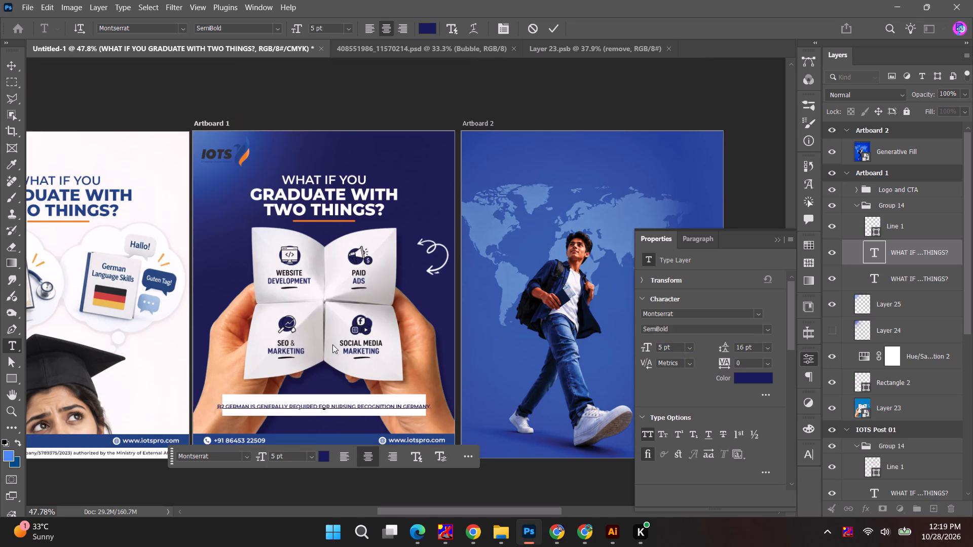
scroll(332, 436, "up", 10, "alt")
left_click(335, 364)
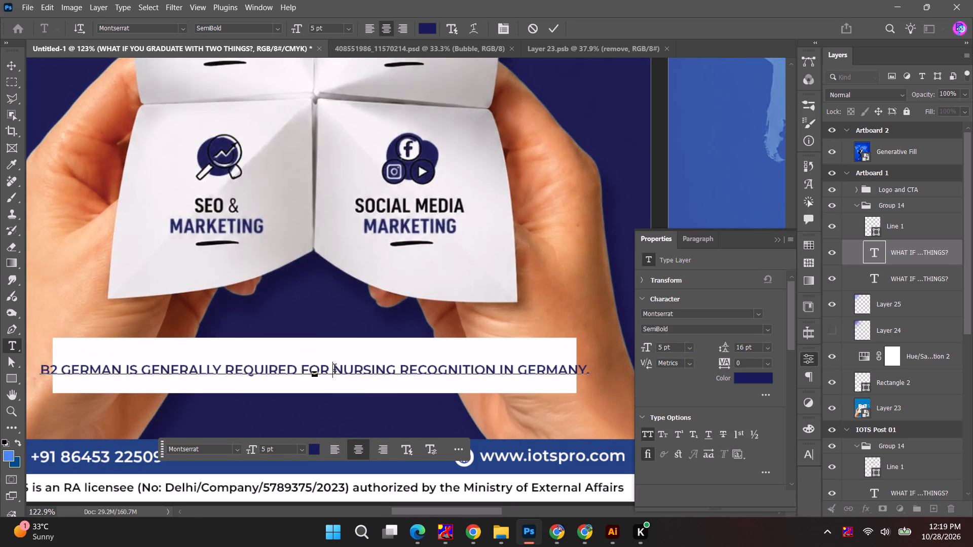
key("BackSpace")
key("Return")
key("Escape")
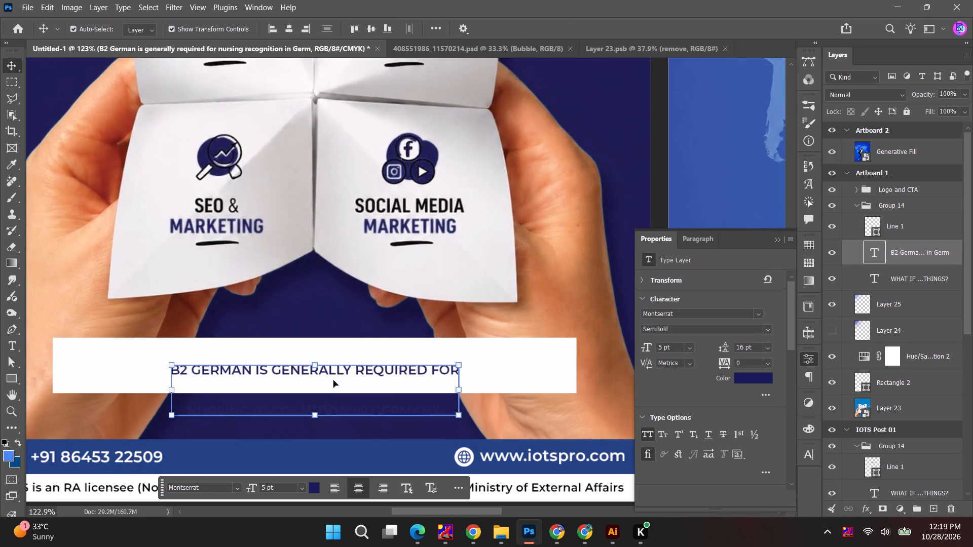
Set the B2 German text's leading to Auto and move both lines up inside the white rectangle.
left_click(765, 349)
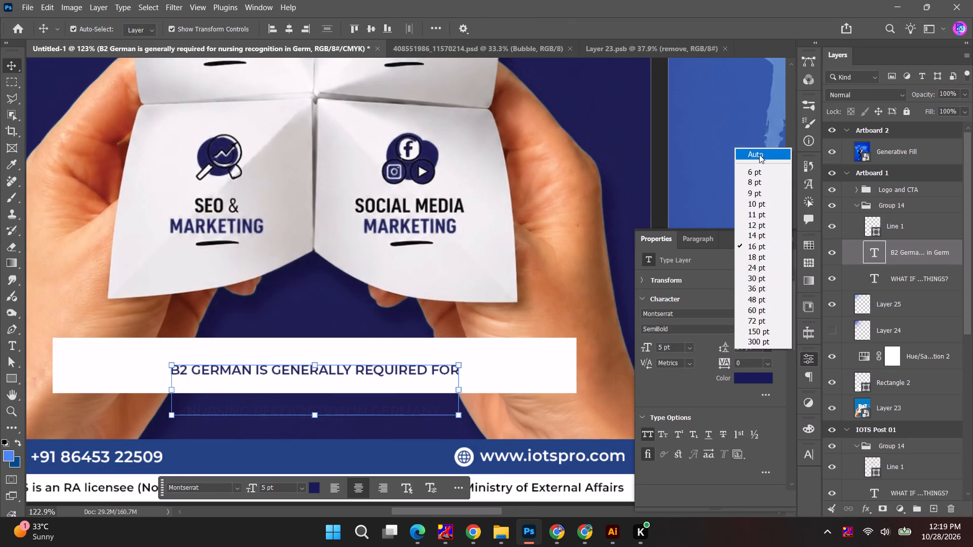
left_click(759, 154)
left_click_drag(370, 378, 370, 365)
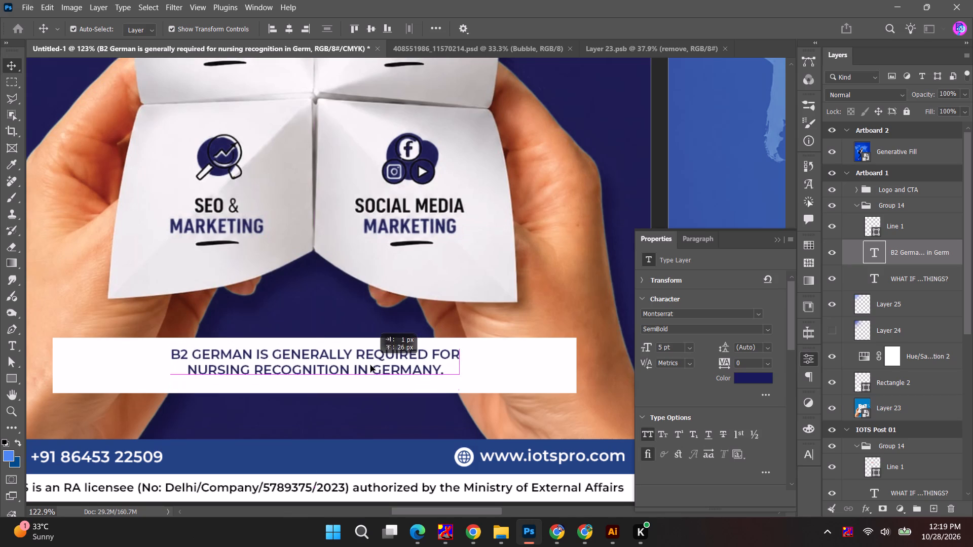
left_click_drag(370, 365, 370, 368)
Set the B2 German text's font size to 6 pt.
double_click(370, 368)
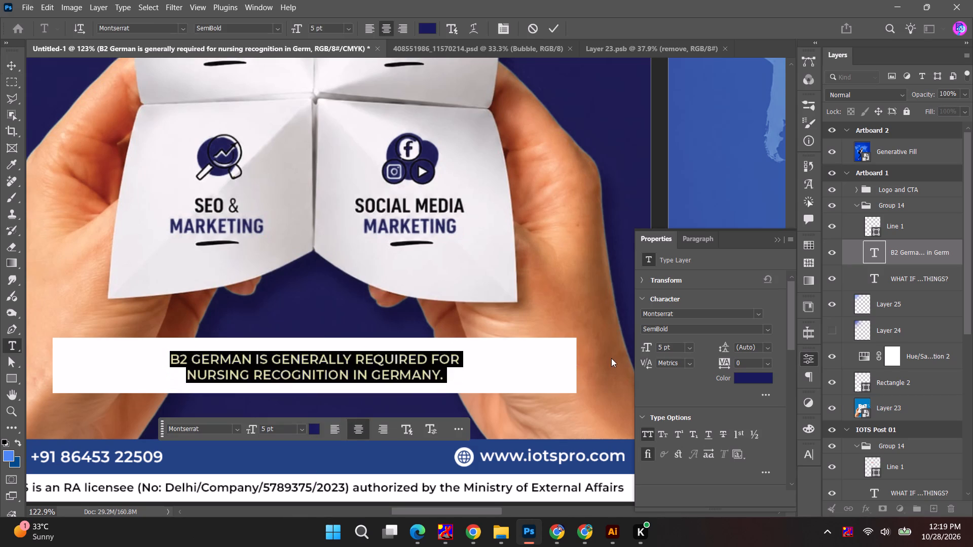
left_click(670, 349)
scroll(670, 349, "up", 2)
scroll(670, 349, "down", 1)
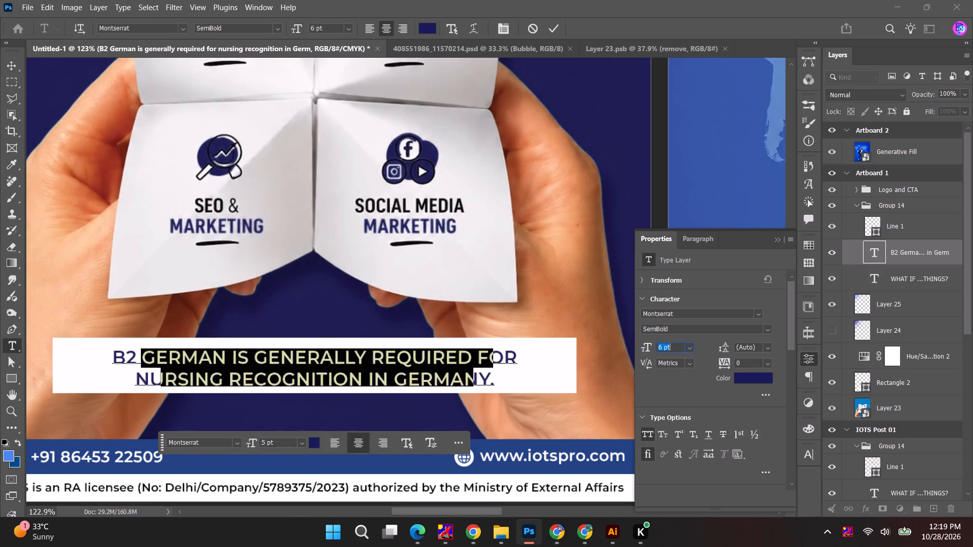
left_click(556, 25)
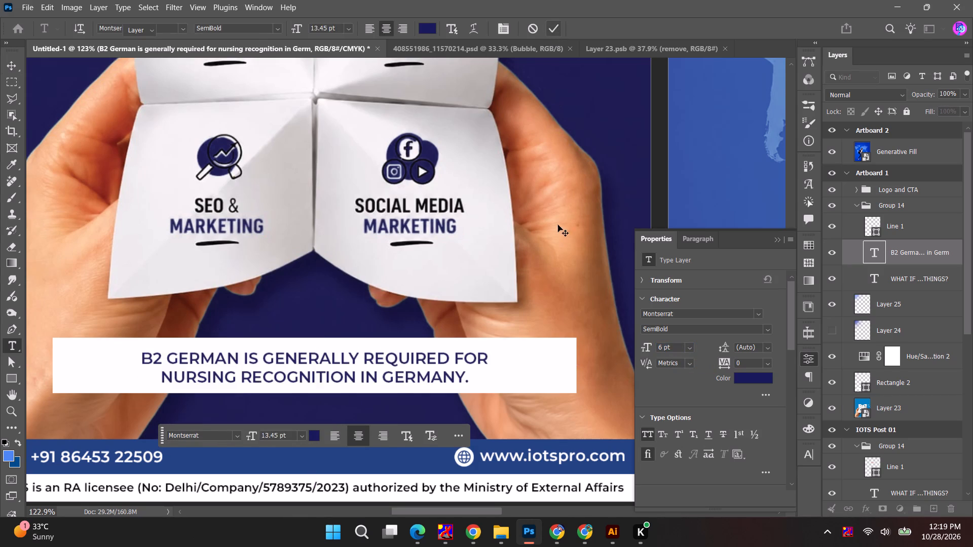
Set the B2 German text's leading to 8 pt and nudge it into position within the white rectangle.
left_click(532, 361)
double_click(398, 373)
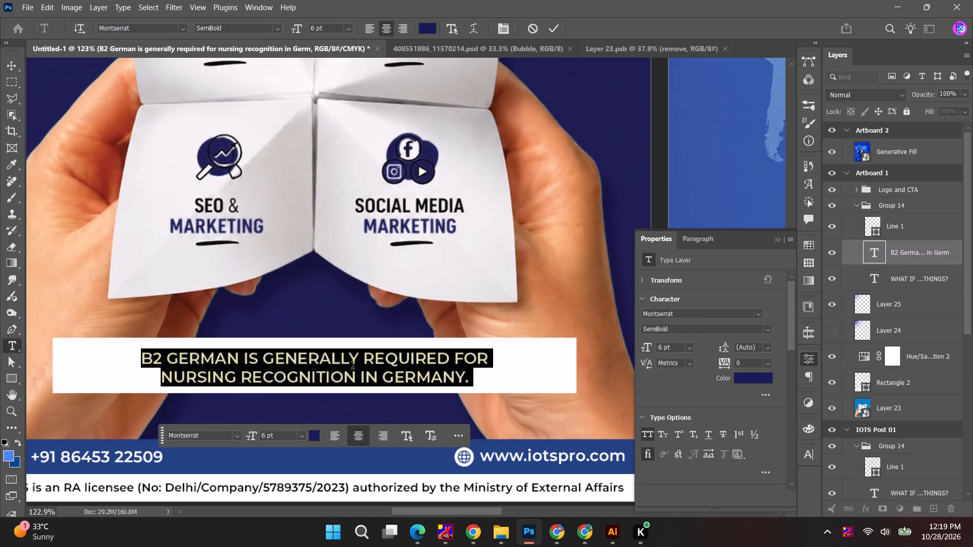
left_click(755, 349)
scroll(755, 349, "up", 1)
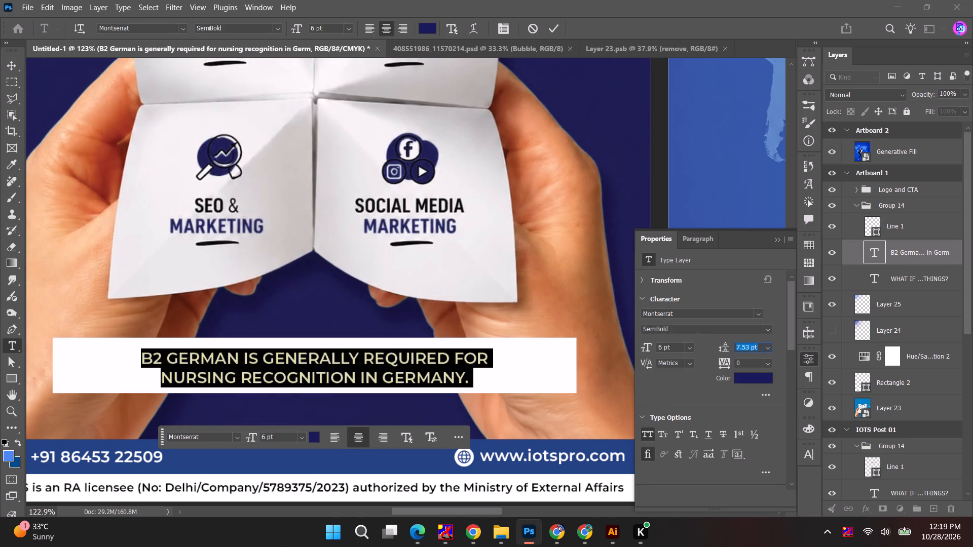
scroll(755, 349, "up", 1)
left_click(17, 59)
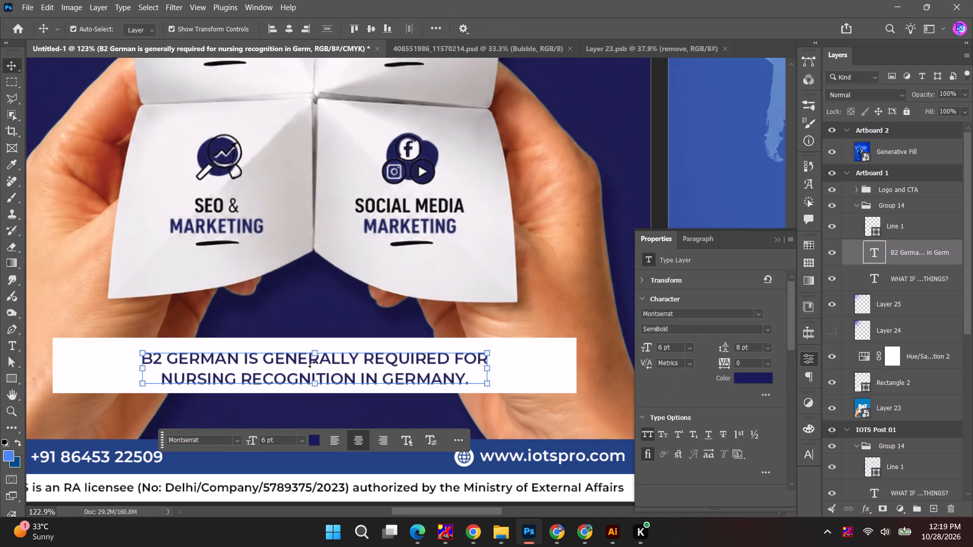
scroll(324, 370, "up", 2, "alt")
left_click(346, 365)
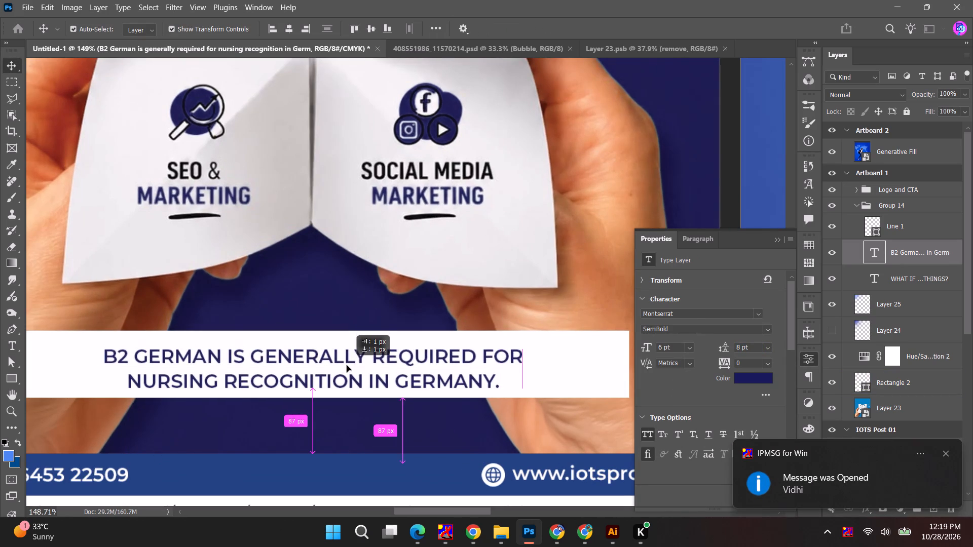
Resize the white rectangle about its centre to about 642 × 87 px so it fits closer around the text.
left_click(583, 374)
scroll(583, 374, "down", 3, "alt")
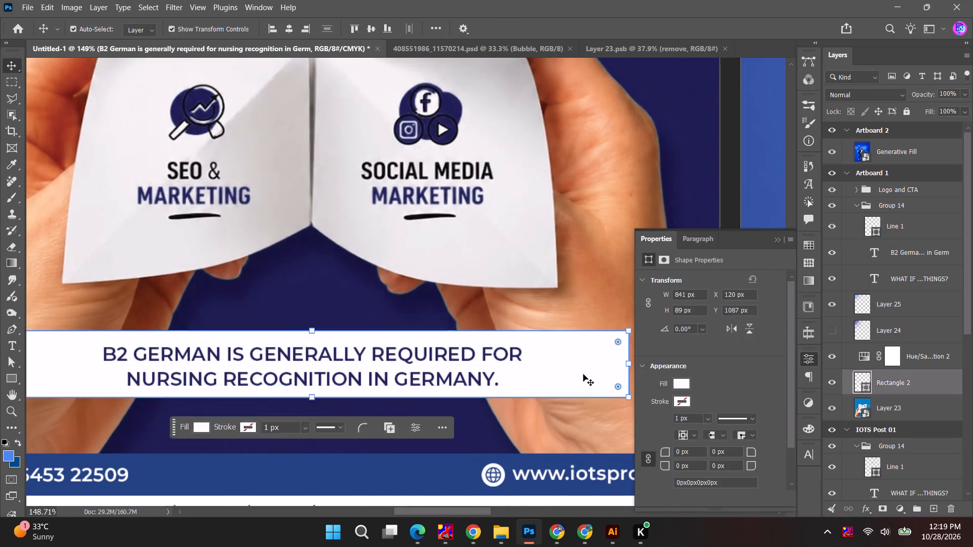
left_click_drag(617, 368, 565, 367, "alt")
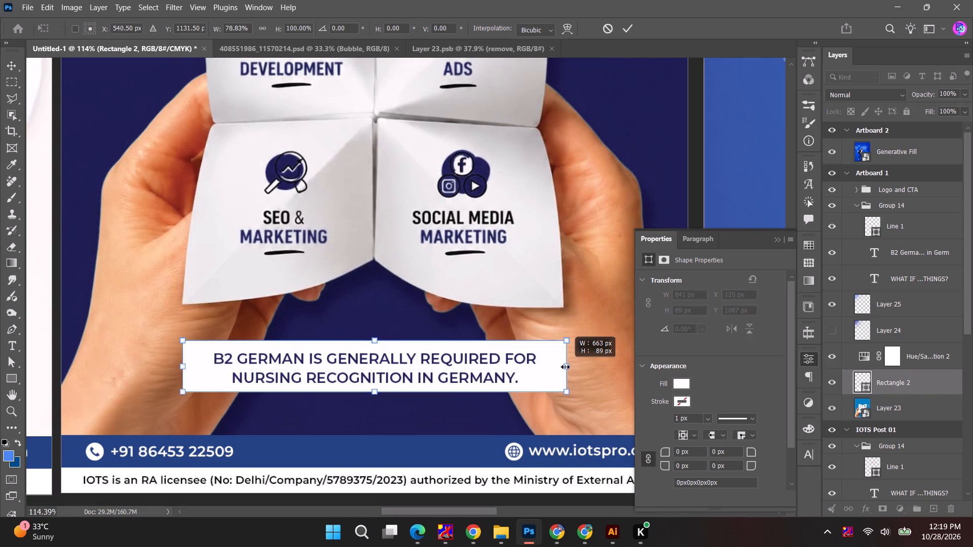
left_click_drag(565, 367, 559, 367, "alt")
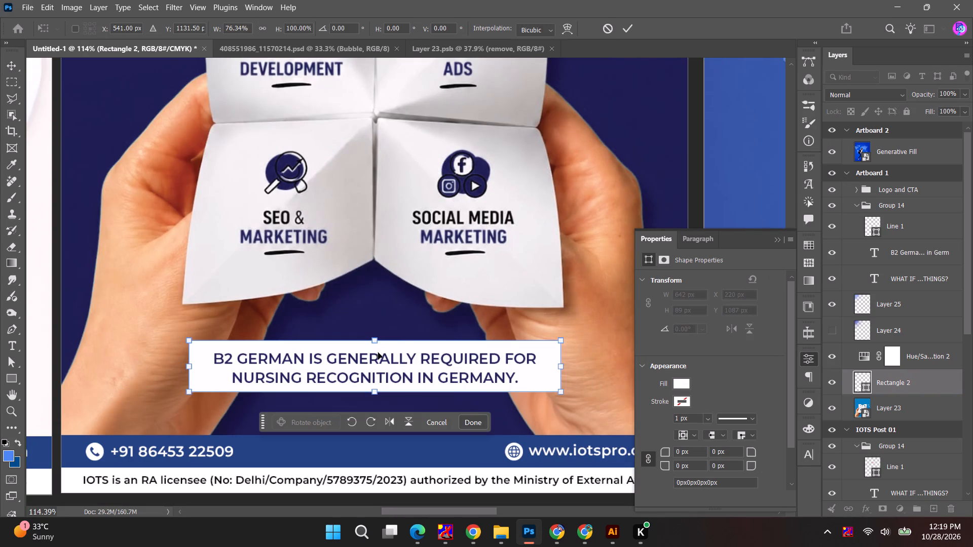
left_click(377, 342)
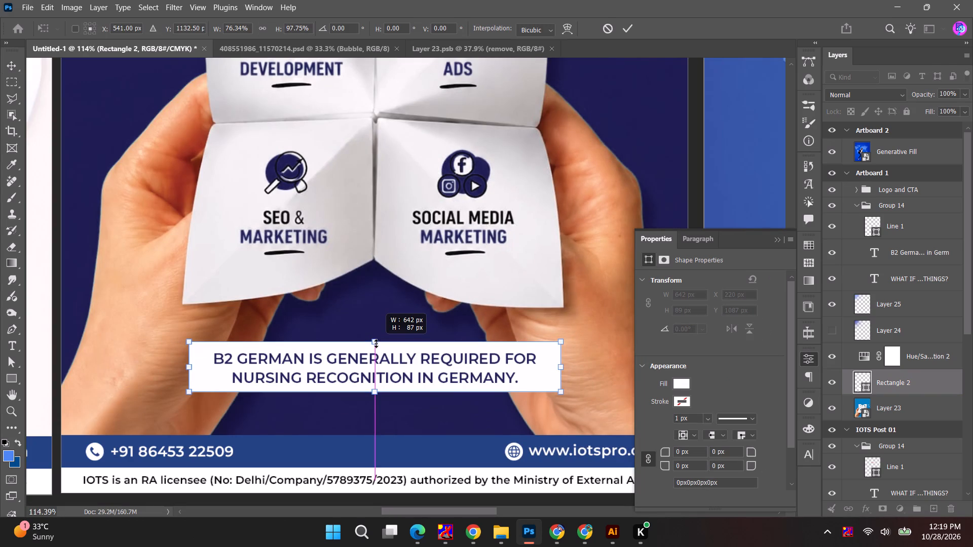
left_click(620, 30)
Nudge the B2 German text by about 2 px horizontally and 1 px vertically to centre it in the rectangle.
left_click(341, 371)
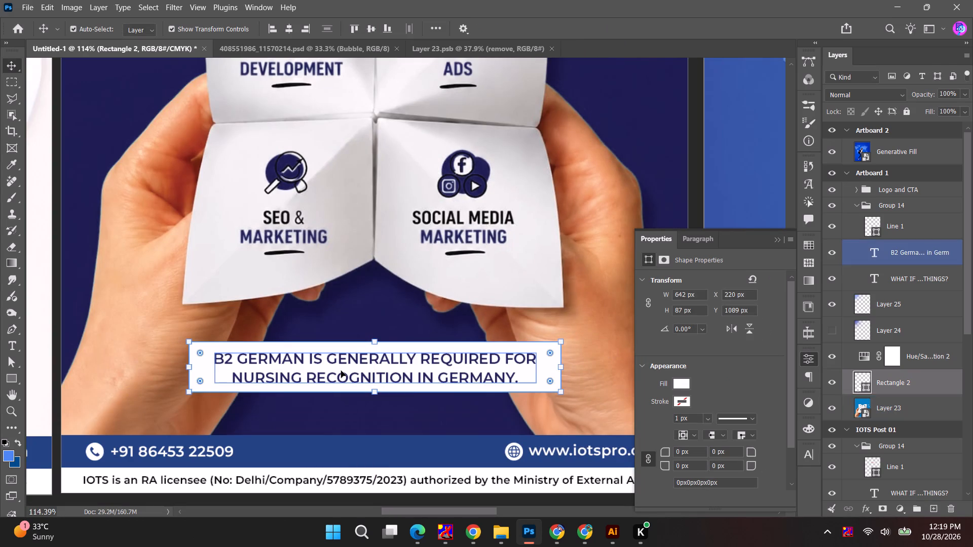
left_click(384, 371)
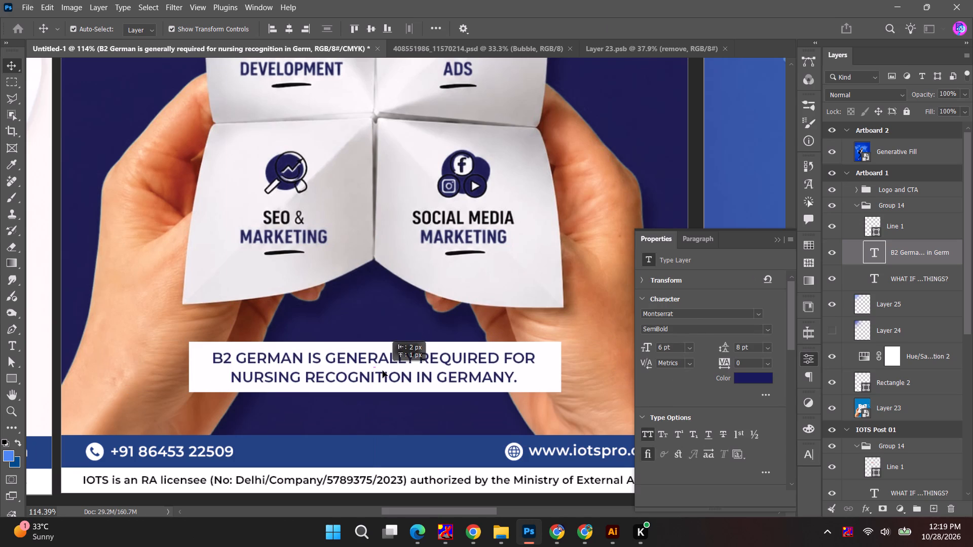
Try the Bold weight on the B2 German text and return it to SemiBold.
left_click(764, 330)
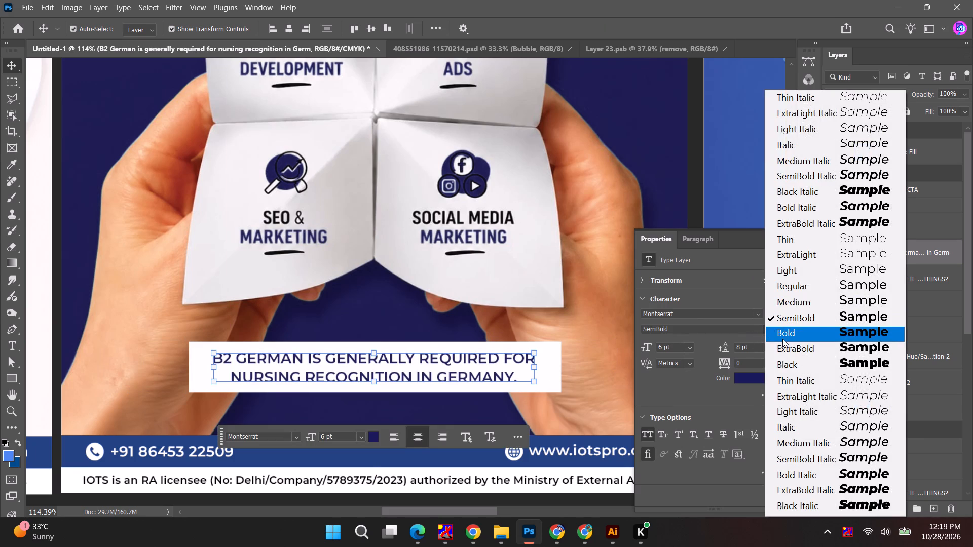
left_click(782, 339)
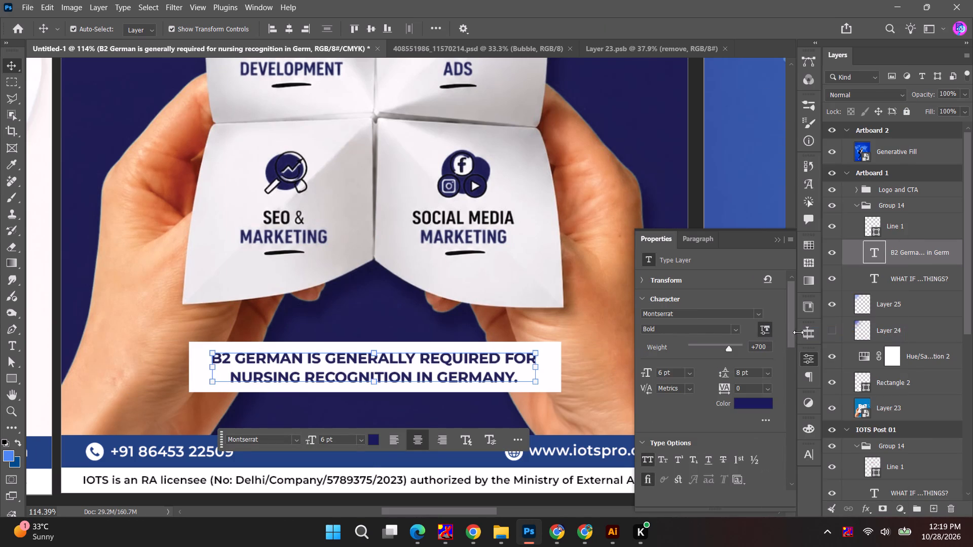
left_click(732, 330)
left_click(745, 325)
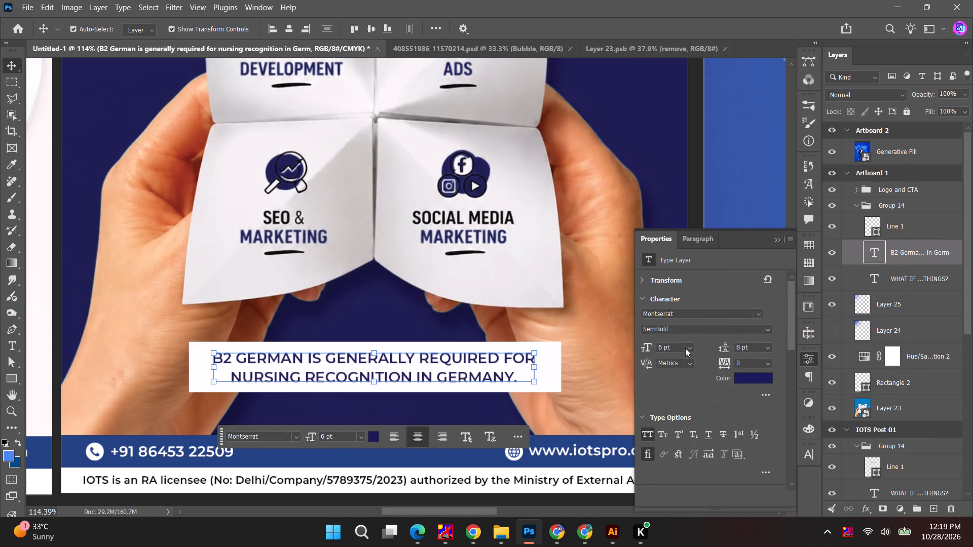
Round all four corners of the white rectangle to about 21 px and deselect it.
left_click(580, 370)
left_click(546, 367)
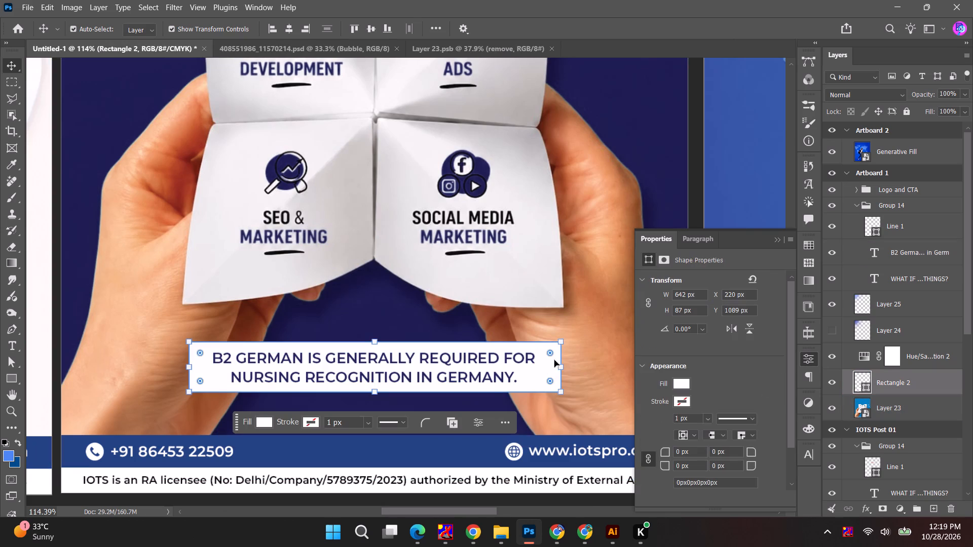
left_click(551, 353)
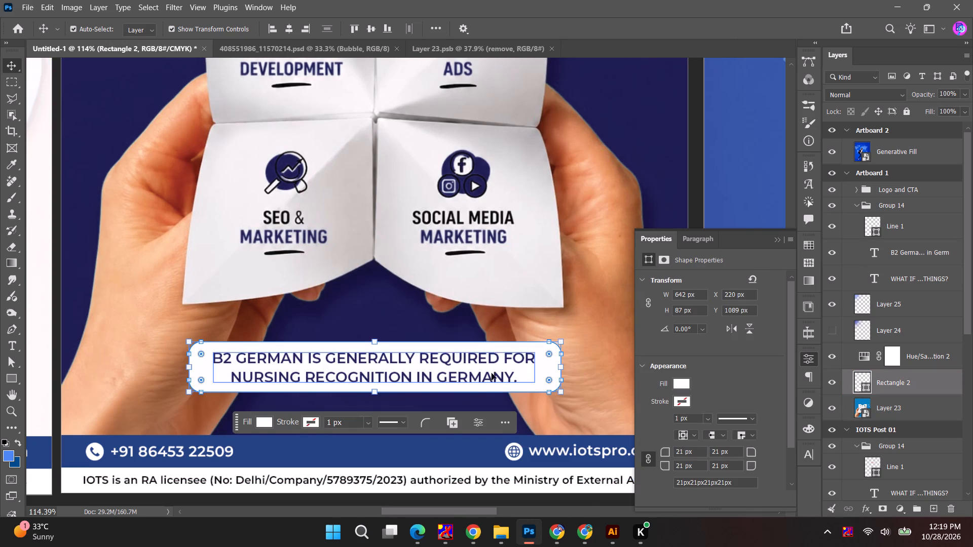
left_click(604, 355)
scroll(540, 364, "down", 12, "alt")
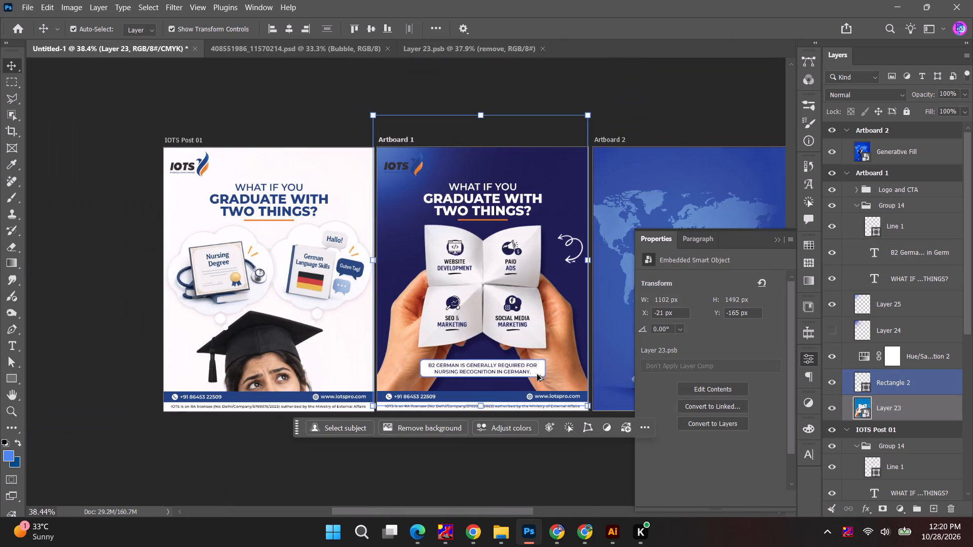
left_click(458, 470)
Examine Artboard 1's overall layout with the new text box alongside the neighbouring posts.
key("space")
key("space")
key("space")
key("space")
key("space")
left_click_drag(470, 469, 325, 446)
key("space")
key("space")
key("space")
key("space")
key("space")
key("space")
key("space")
key("space")
key("space")
left_click_drag(375, 263, 340, 283)
scroll(302, 193, "up", 4, "alt")
Copy "A smarter college plan:" from the planning spreadsheet and paste it over "GRADUATE WITH TWO THINGS?" in Artboard 1's heading in Photoshop.
left_click(301, 194)
key("alt+Tab")
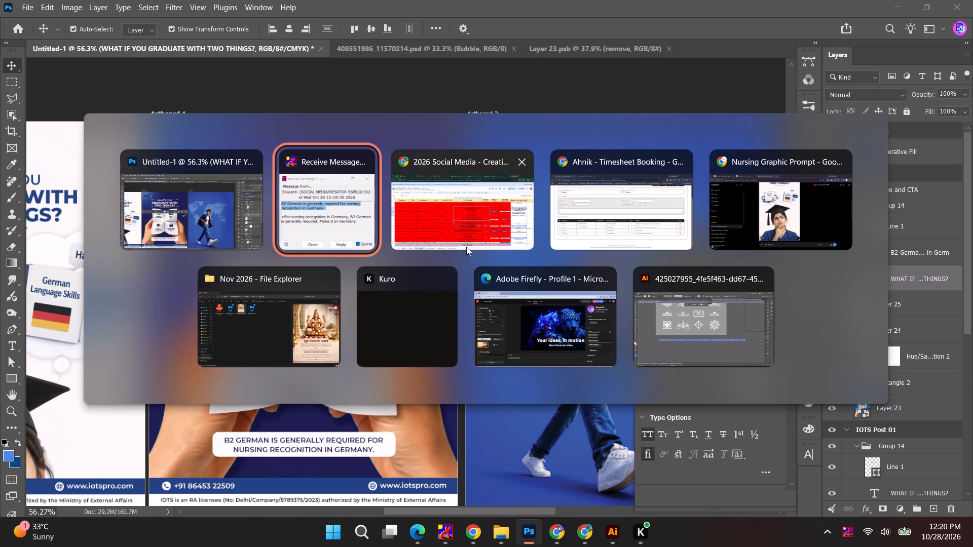
left_click(478, 218, "alt")
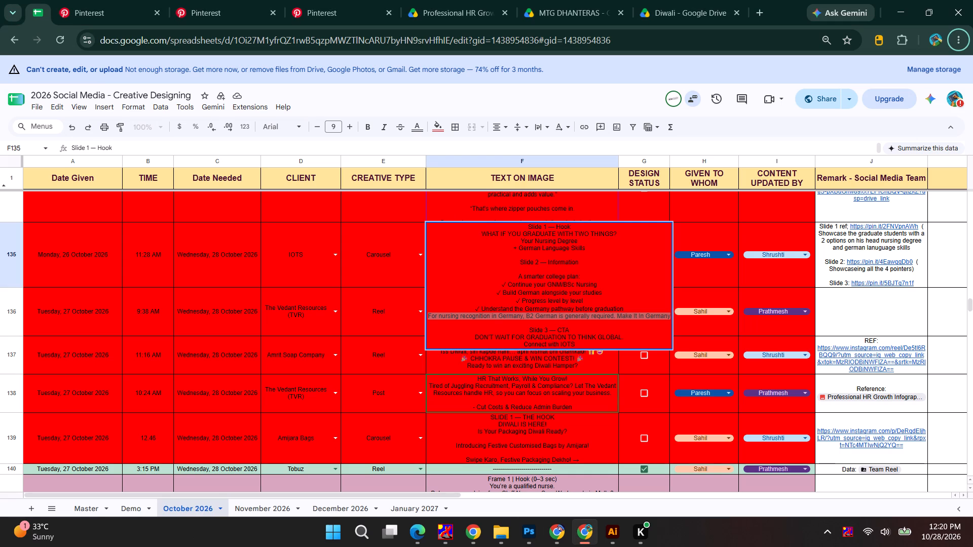
left_click_drag(583, 276, 502, 273)
key("ctrl+c")
key("alt+Tab")
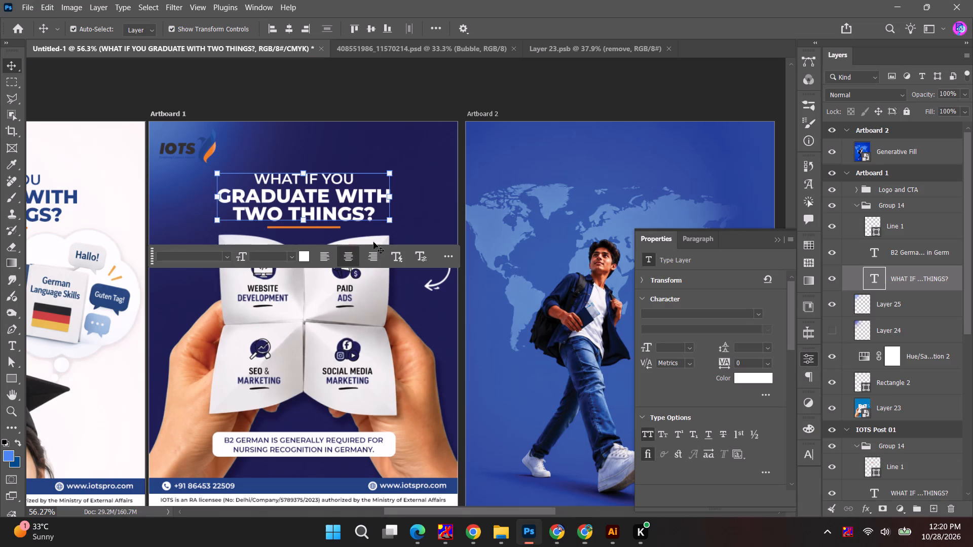
double_click(337, 203)
left_click_drag(217, 195, 247, 202)
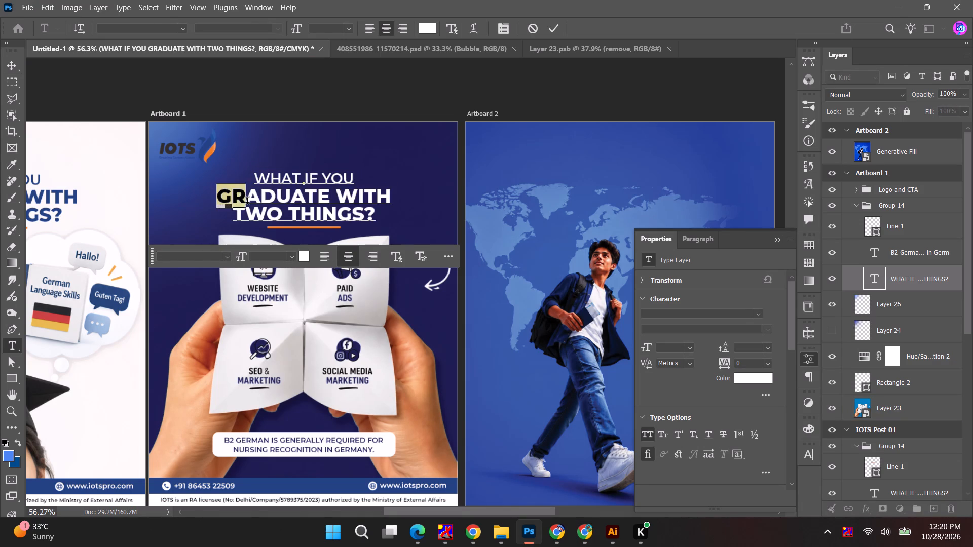
left_click_drag(247, 202, 376, 224)
key("ctrl+v")
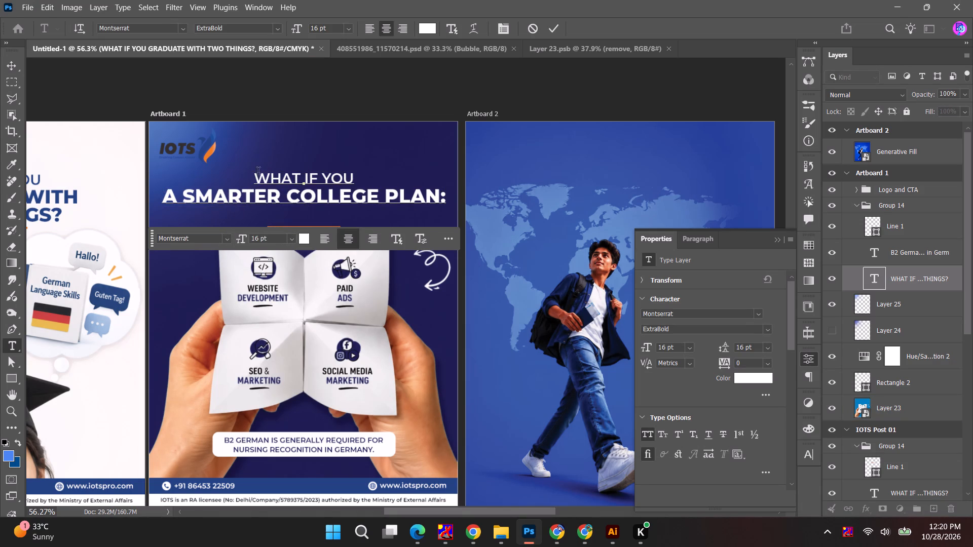
Remove the "WHAT IF YOU" line and the ending colon, leaving the heading as "A SMARTER" above "COLLEGE PLAN".
left_click_drag(255, 177, 453, 178)
key("BackSpace")
key("Delete")
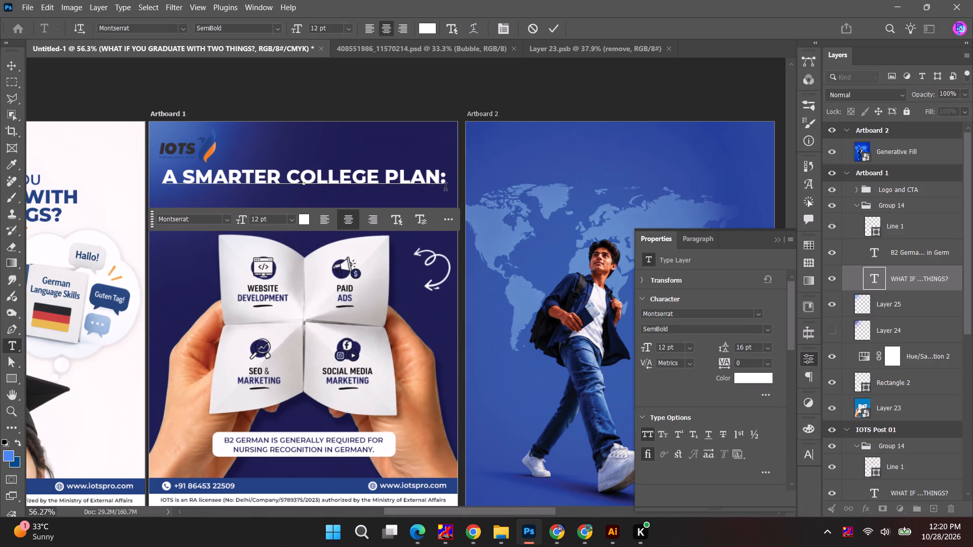
left_click(291, 178)
key("BackSpace")
key("Return")
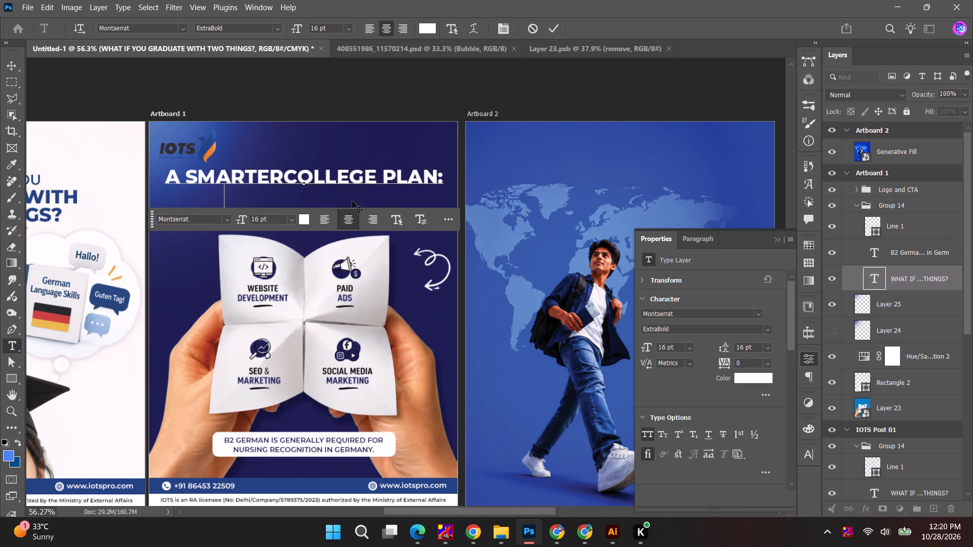
left_click_drag(381, 197, 394, 197)
key("BackSpace")
key("Escape")
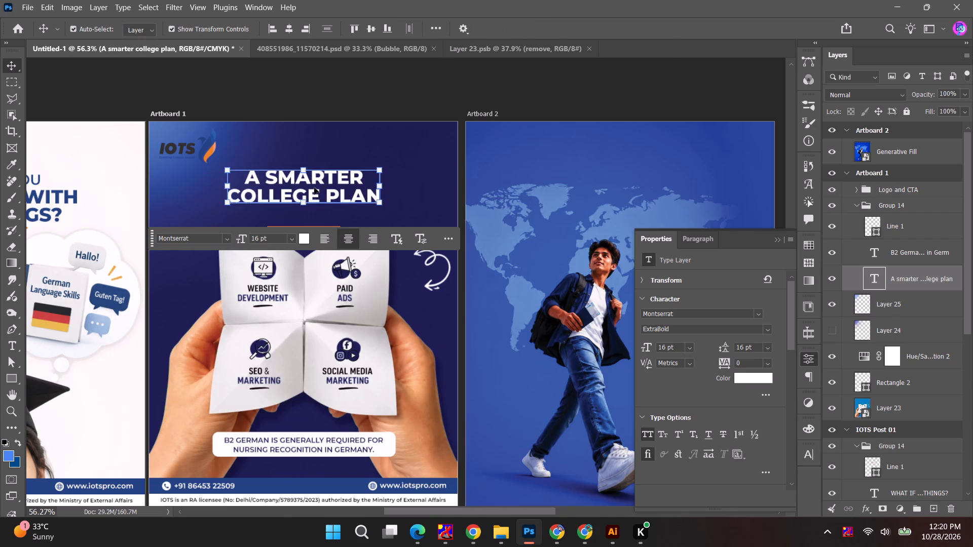
Move the two-line heading slightly down so it sits just above the orange line, and deselect it.
left_click_drag(314, 187, 315, 198)
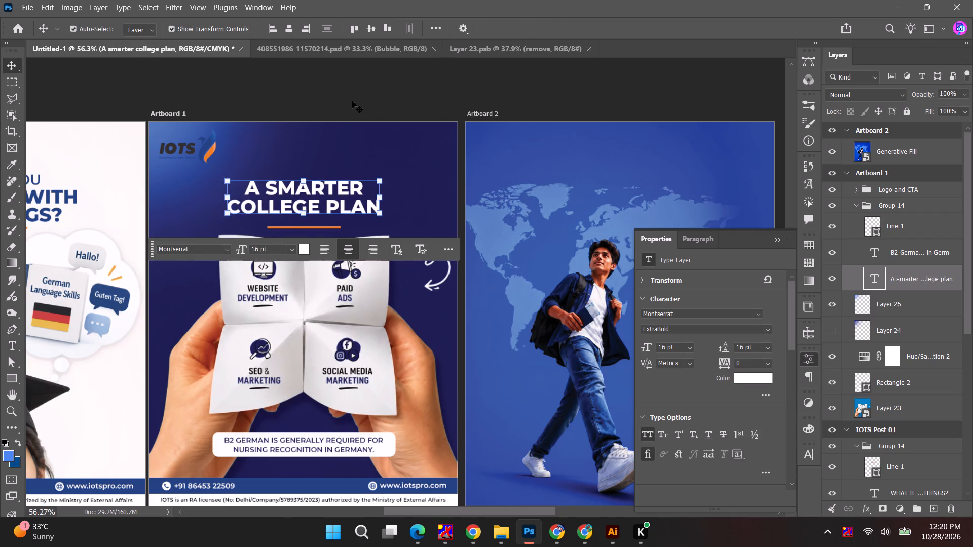
left_click(353, 99)
Try the Medium weight on the heading's "A SMARTER" line, set it to SemiBold, and commit the text.
scroll(279, 197, "down", 3, "alt")
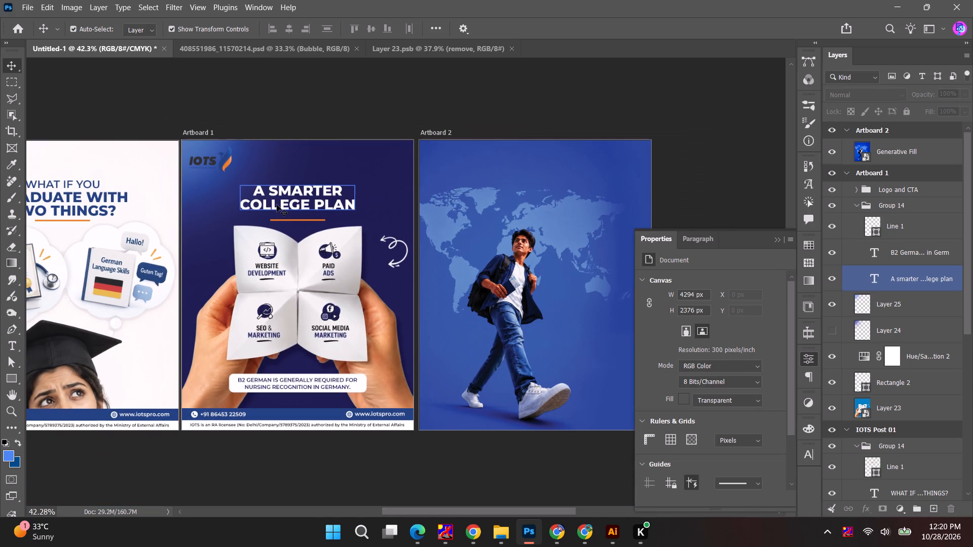
double_click(277, 205)
left_click(260, 193)
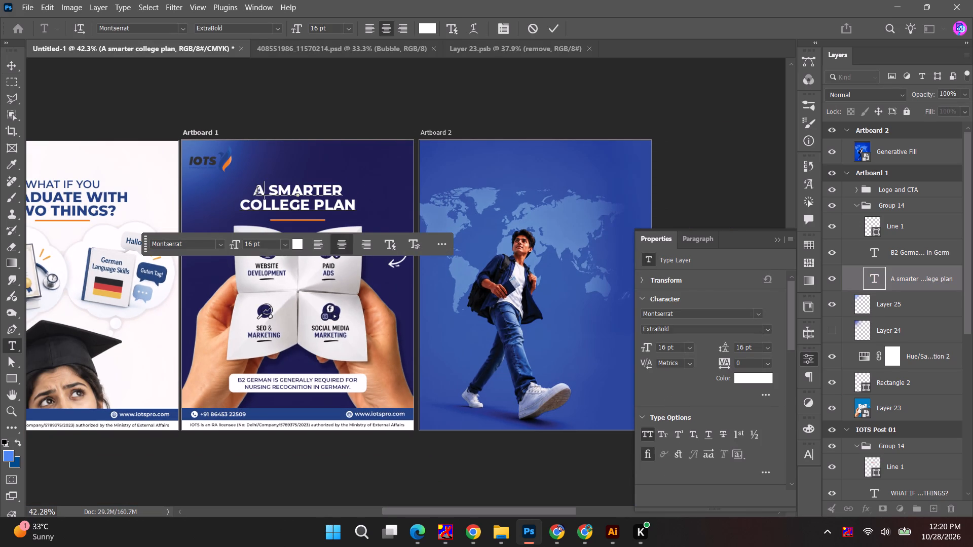
left_click_drag(256, 191, 400, 201)
left_click_drag(342, 186, 167, 184)
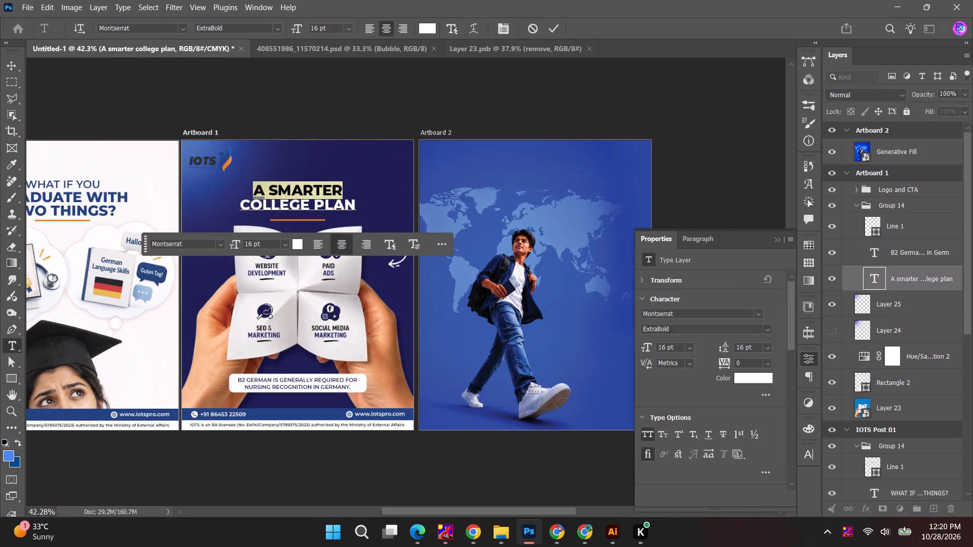
left_click(768, 331)
left_click(796, 299)
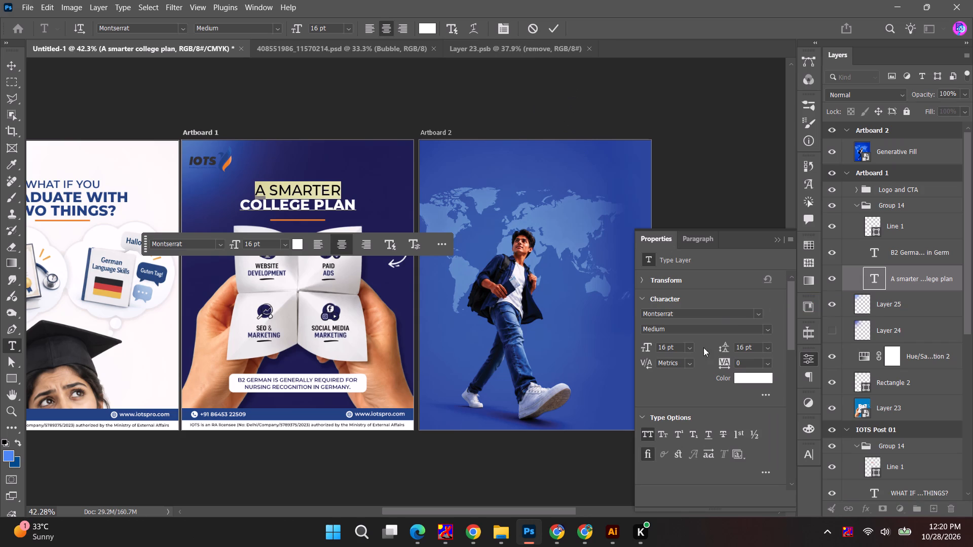
left_click(764, 329)
left_click(799, 324)
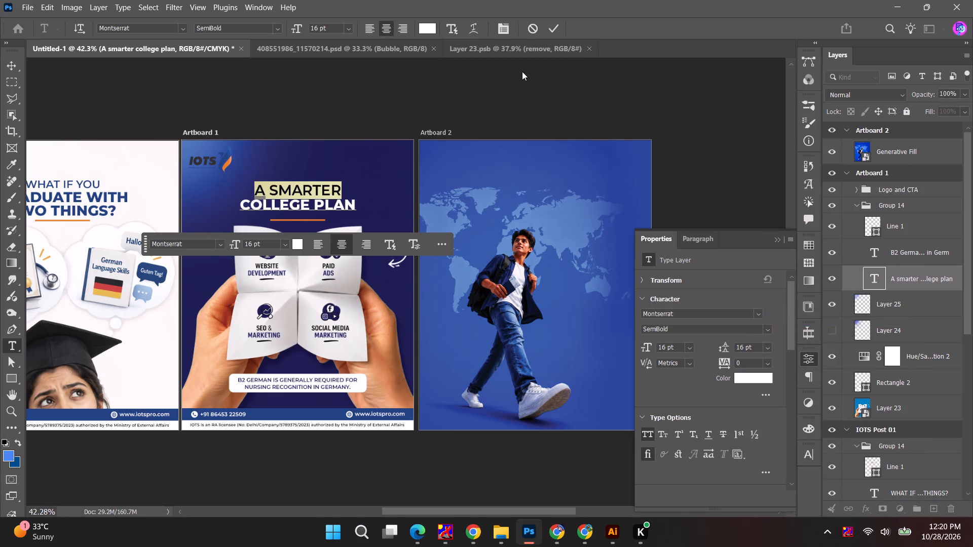
left_click(550, 26)
left_click(519, 77)
Examine the updated Artboard 1 heading alongside IOTS Post 01 and Artboard 2.
scroll(231, 222, "down", 4, "alt")
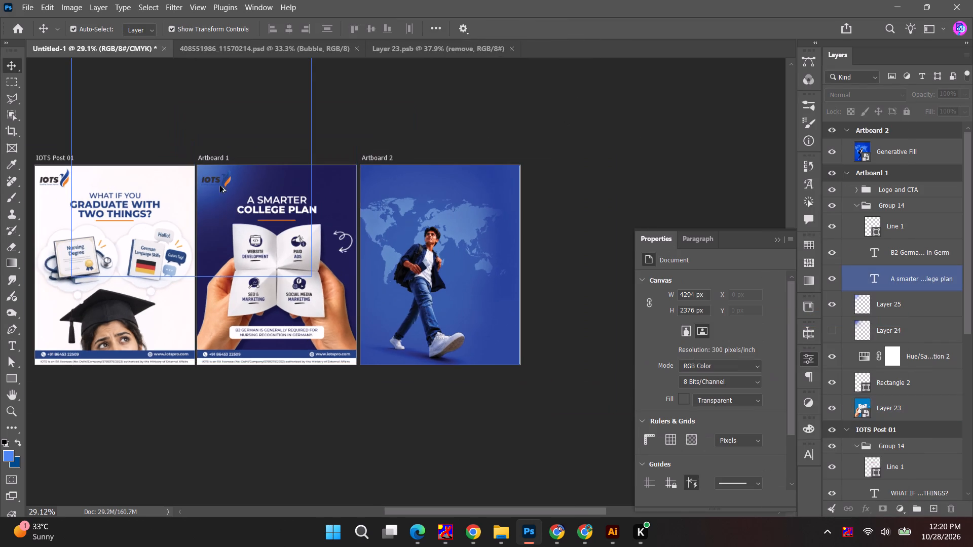
scroll(271, 207, "up", 4, "alt")
scroll(131, 221, "down", 3, "alt")
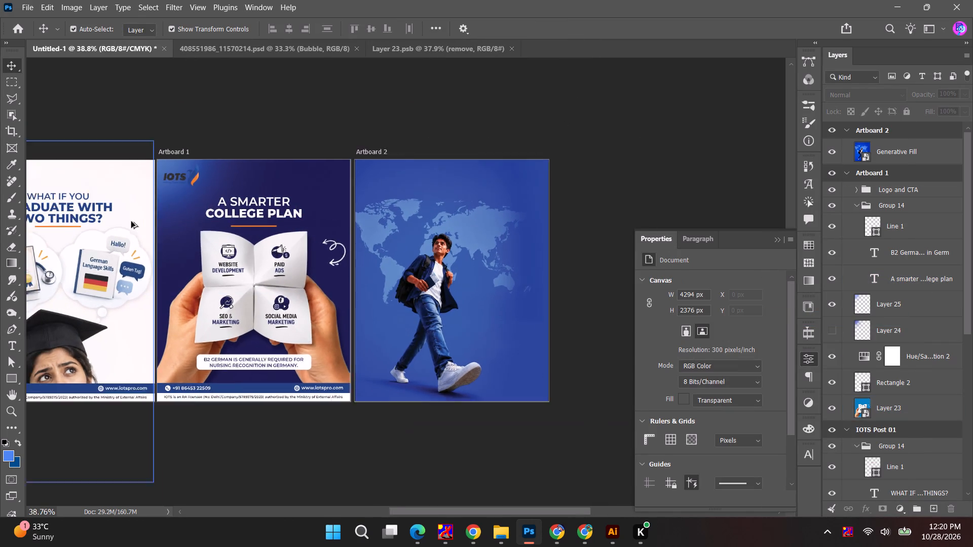
scroll(131, 221, "down", 1, "alt")
left_click(355, 126)
key("space")
left_click_drag(450, 144, 387, 135)
scroll(355, 234, "down", 4, "alt")
key("space")
key("space")
key("space")
key("space")
left_click_drag(349, 270, 351, 272)
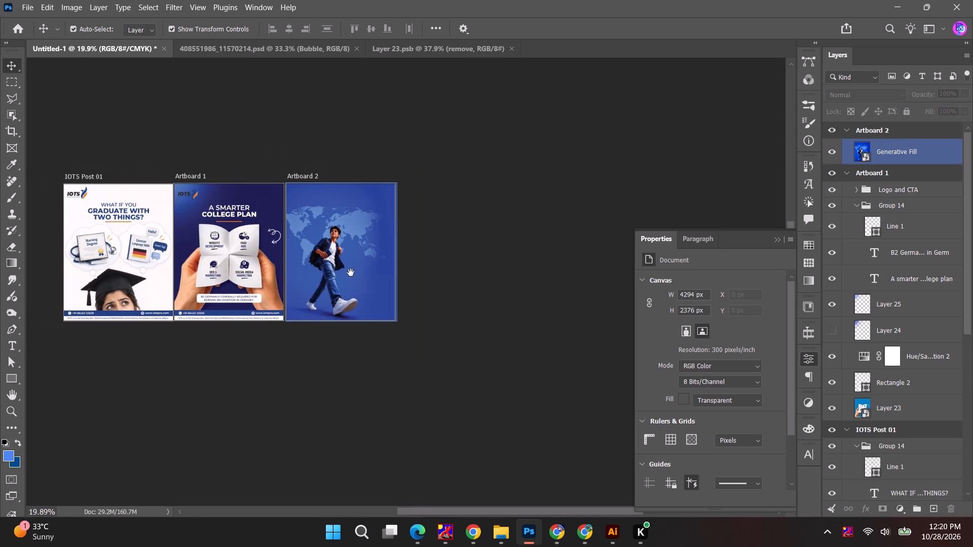
left_click_drag(351, 272, 377, 269)
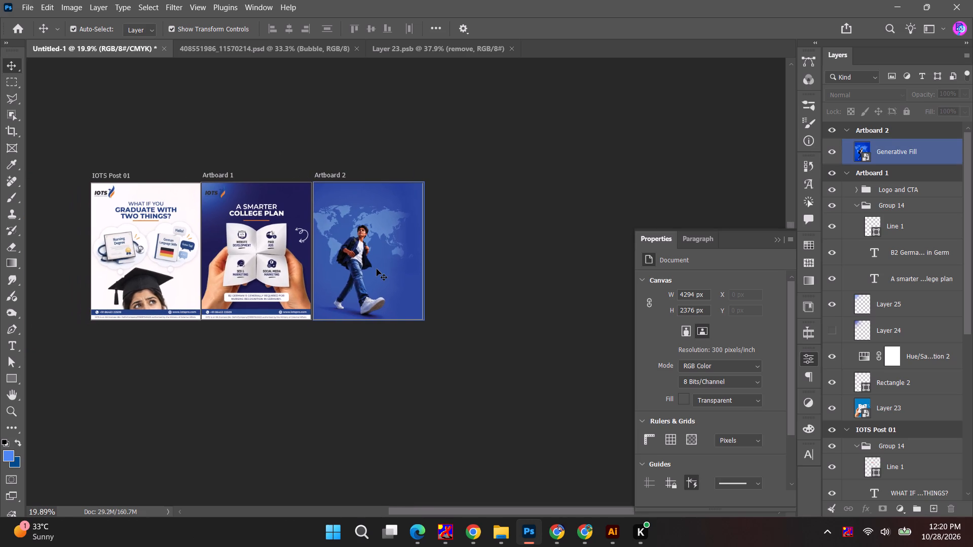
key("alt+Tab")
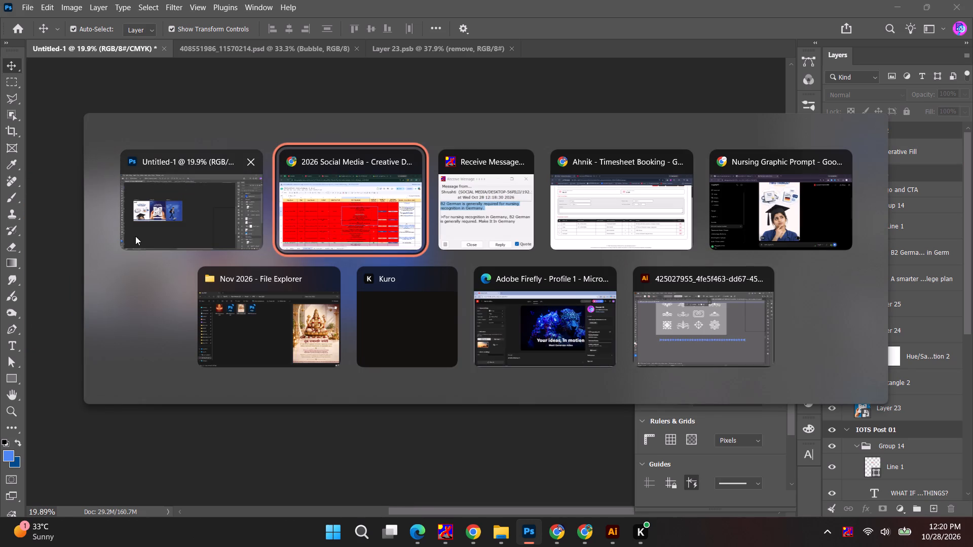
key("alt+Tab")
key("alt+Tab")
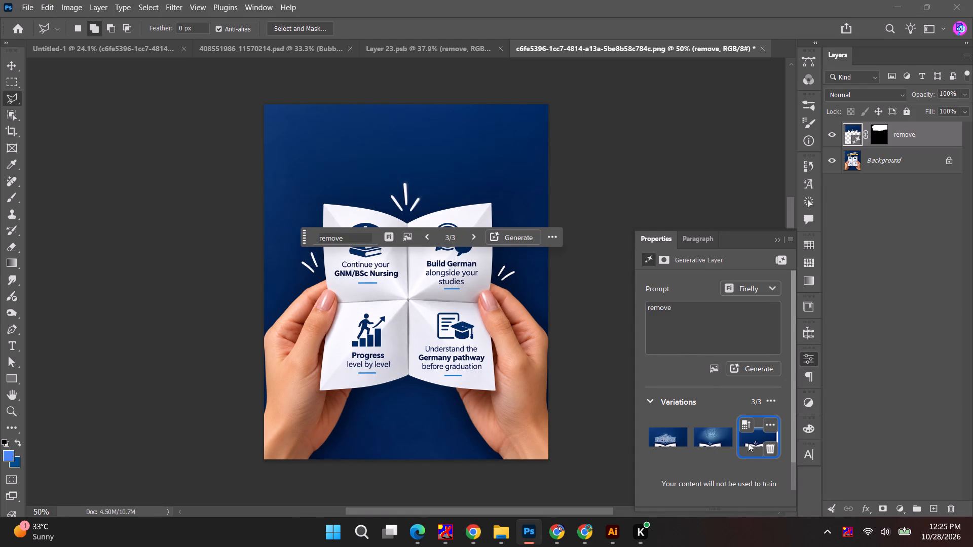
Merge the headline's generative "remove" layer down into the Background layer.
left_click(895, 165, "ctrl")
key("ctrl+e")
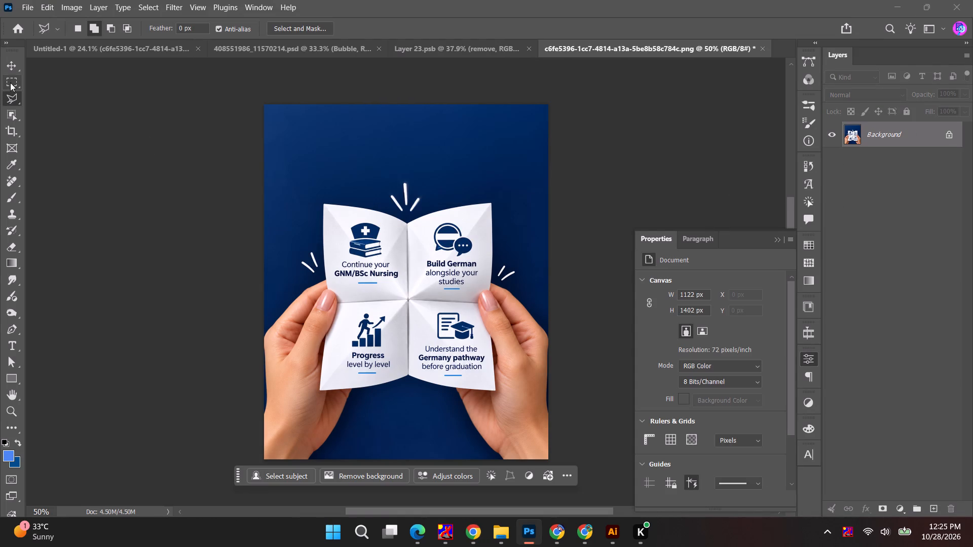
left_click(874, 142)
Outline the three white burst strokes above the paper's centre fold with the Polygonal Lasso and run Generative Fill with the prompt "remove".
left_click(10, 99)
scroll(466, 191, "up", 10, "alt")
left_click(383, 127)
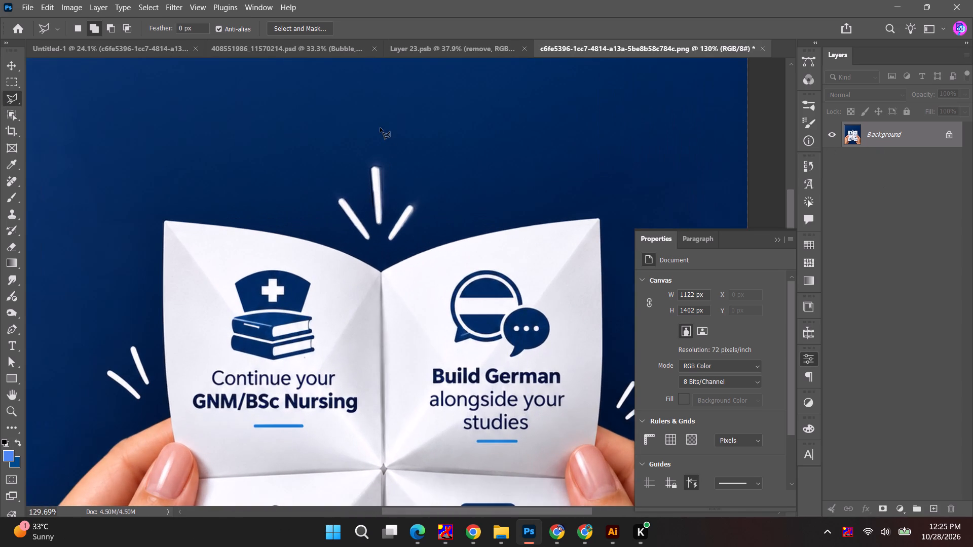
left_click(286, 159)
left_click(324, 229)
left_click(377, 255)
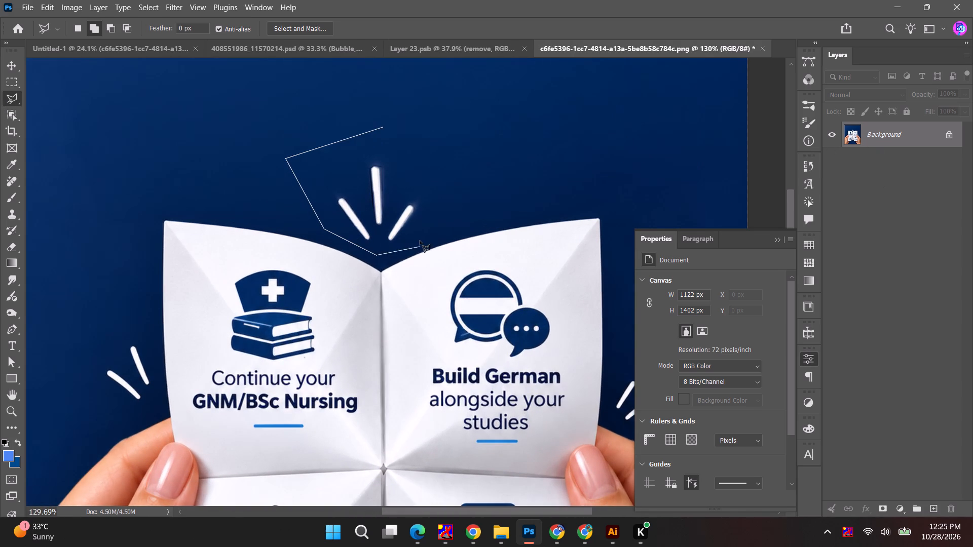
left_click(420, 240)
left_click_drag(482, 194, 482, 189)
double_click(453, 137)
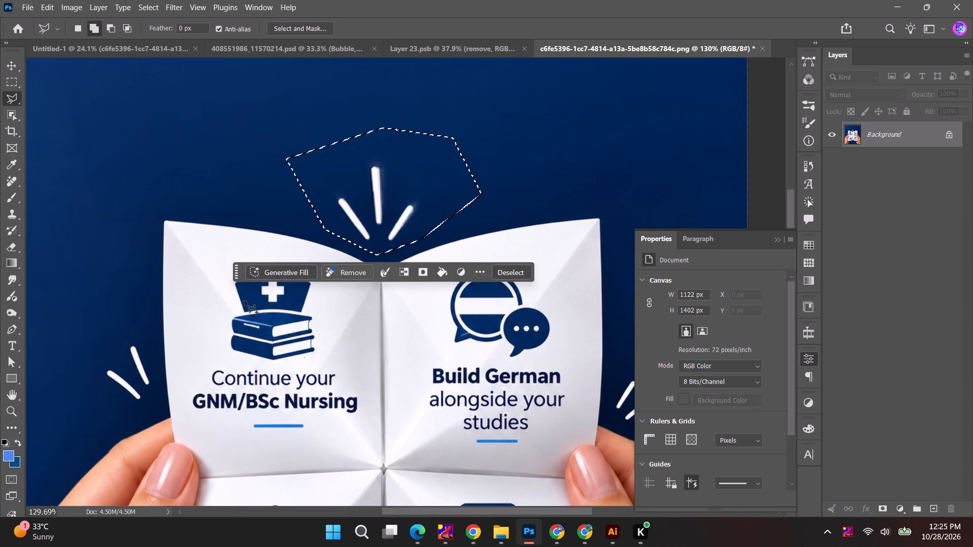
left_click(281, 271)
type("remove")
key("Return")
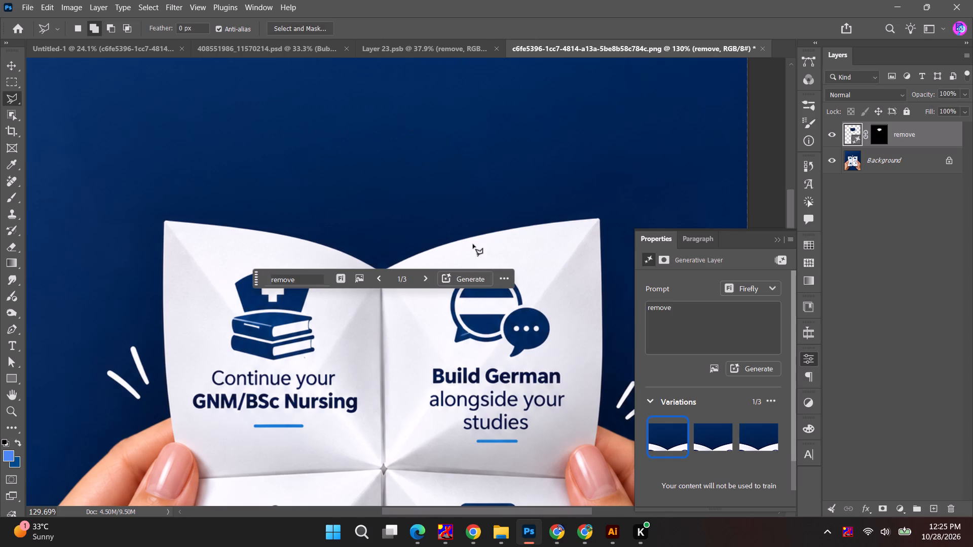
Keep the first variation and merge the burst strokes' generative layer with the Background.
key("ctrl+s")
left_click(563, 235)
left_click(924, 162, "ctrl")
key("ctrl+e")
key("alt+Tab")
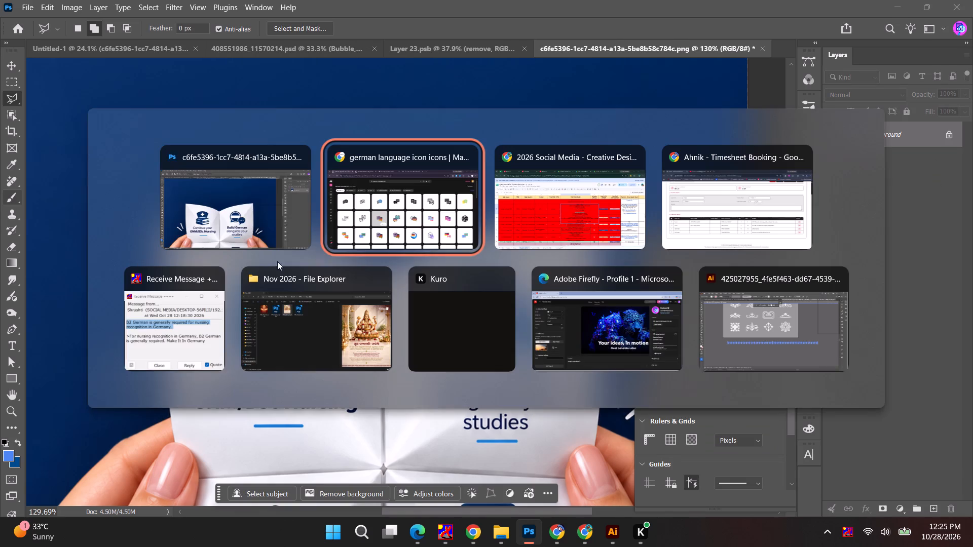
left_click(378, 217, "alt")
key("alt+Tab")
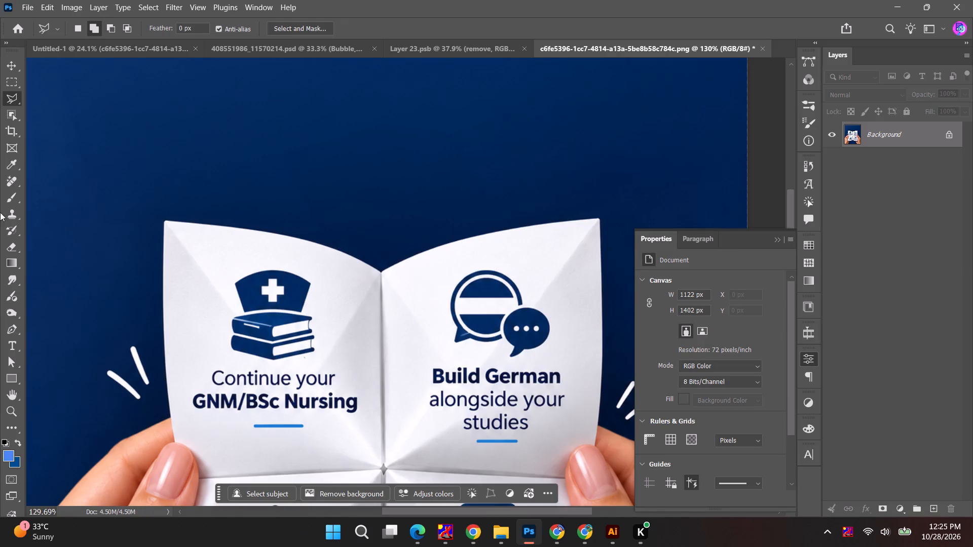
Draw a white ellipse of about 83 × 85 px over the larger speech bubble in the "Build German" icon.
right_click(16, 379)
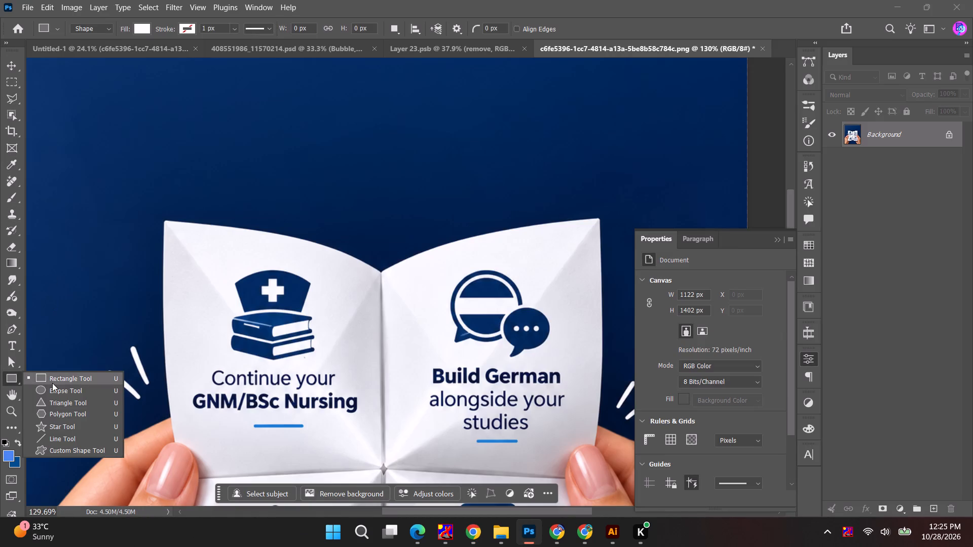
left_click(51, 388)
left_click_drag(451, 272, 497, 313)
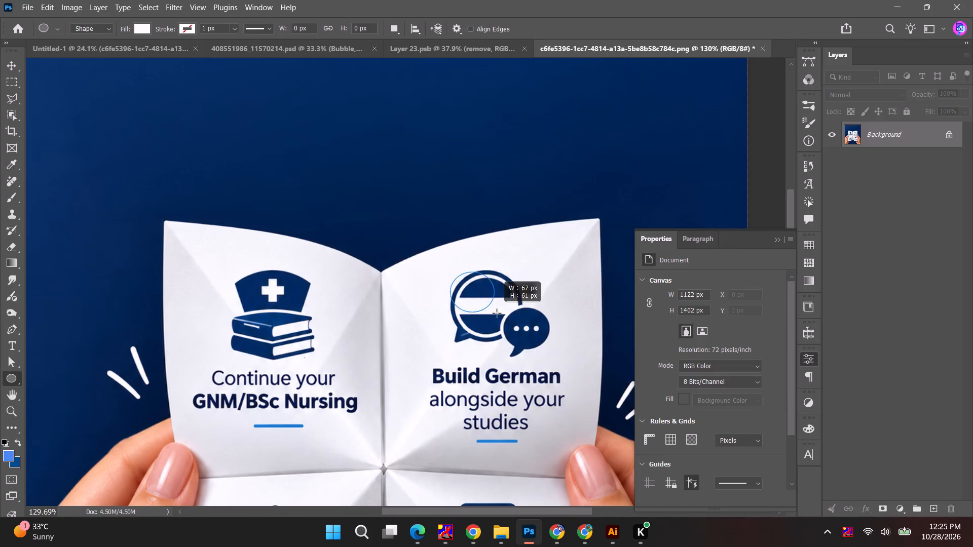
left_click_drag(497, 313, 504, 328)
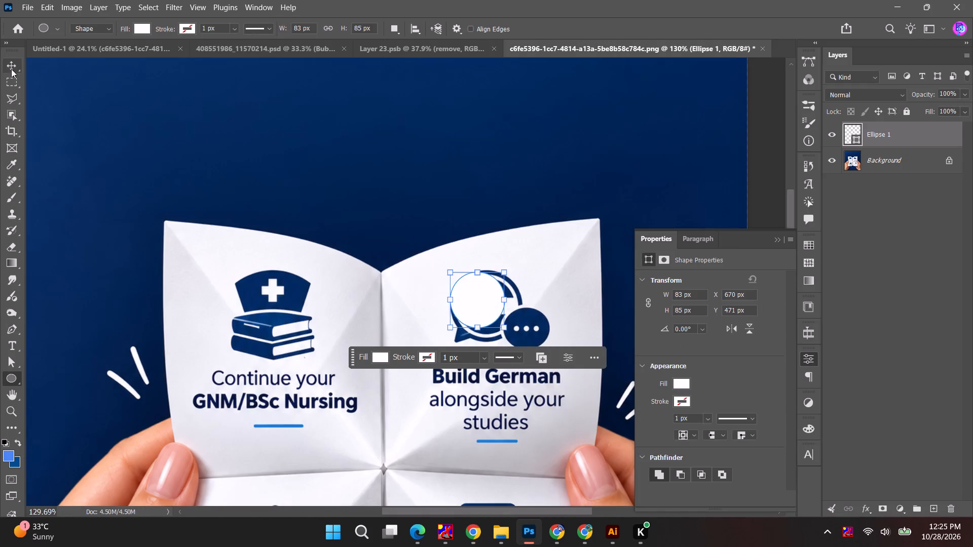
Centre the white ellipse inside the larger speech bubble's outline and enlarge it to about 89 × 86 px.
left_click(11, 68)
left_click_drag(488, 307, 498, 313)
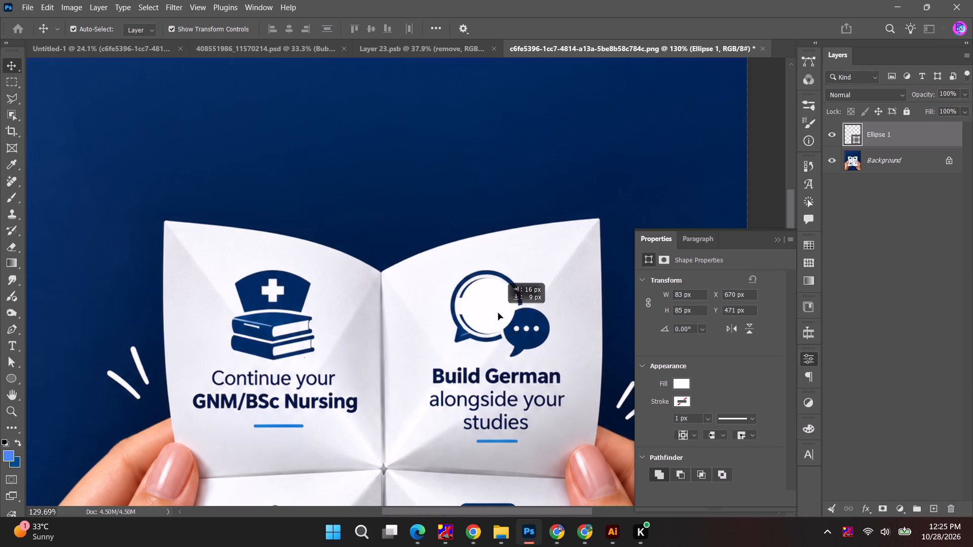
left_click_drag(498, 313, 495, 312)
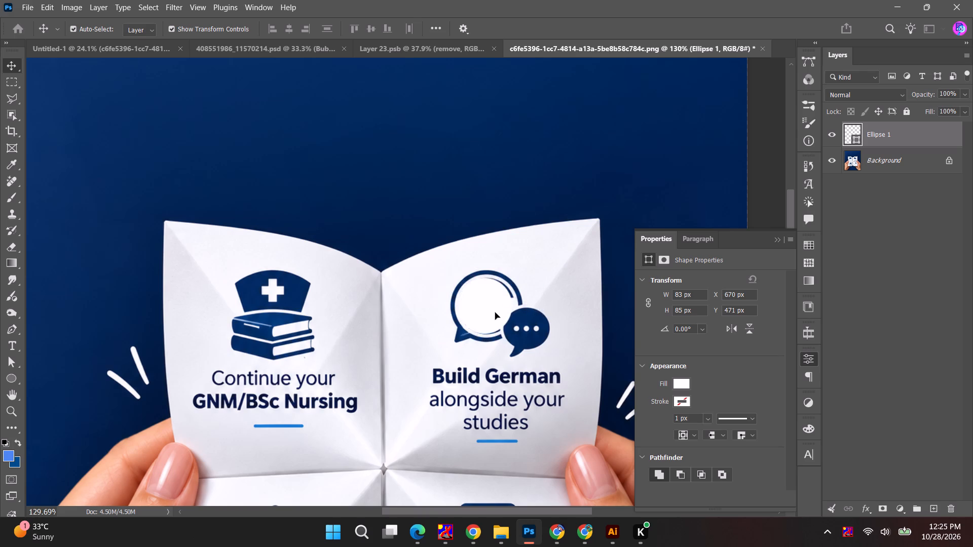
left_click(514, 311)
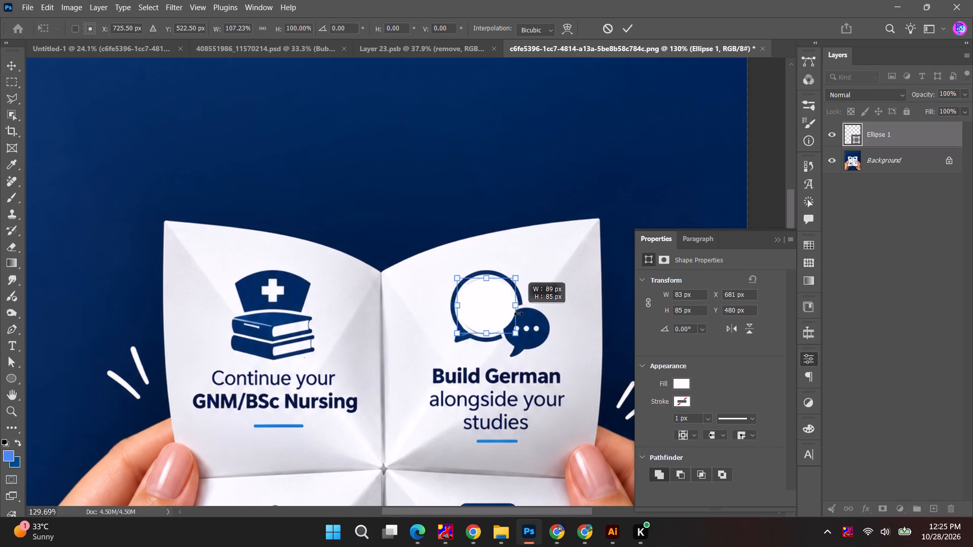
left_click(487, 331)
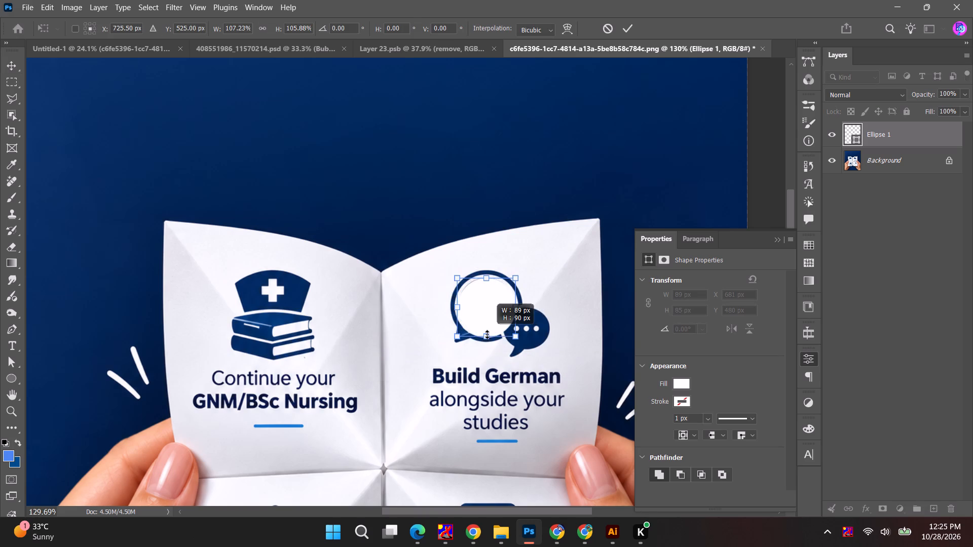
scroll(488, 289, "up", 3, "alt")
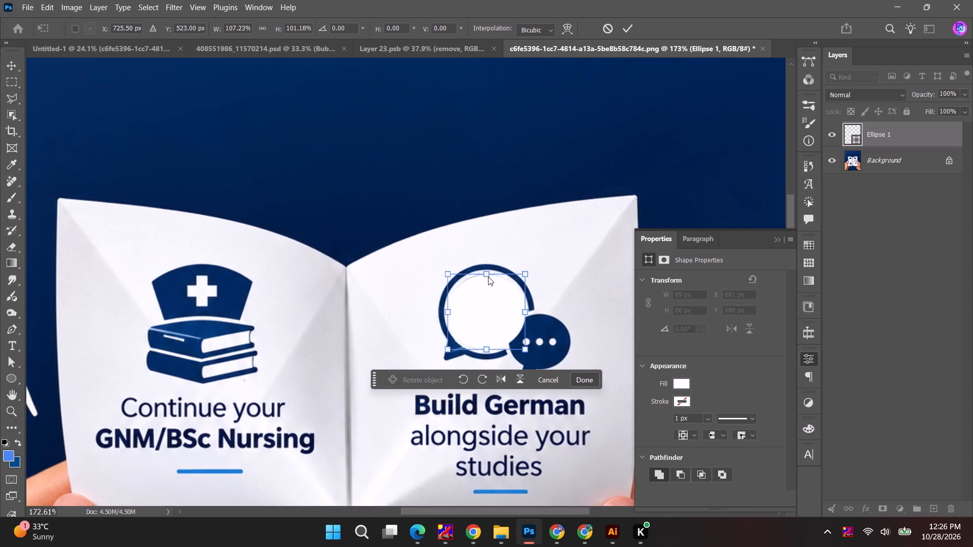
left_click_drag(488, 272, 486, 292)
left_click_drag(483, 273, 486, 295)
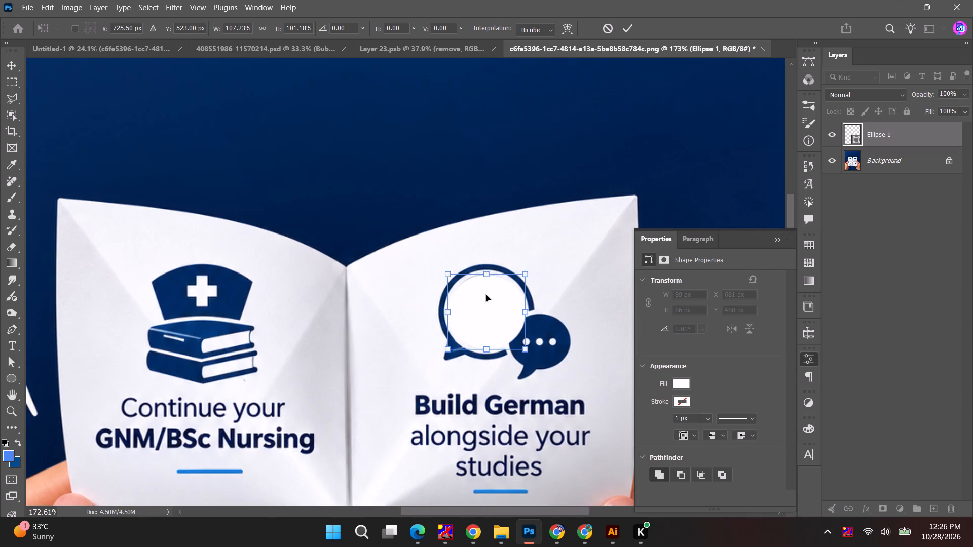
left_click_drag(486, 295, 486, 290)
left_click(628, 31)
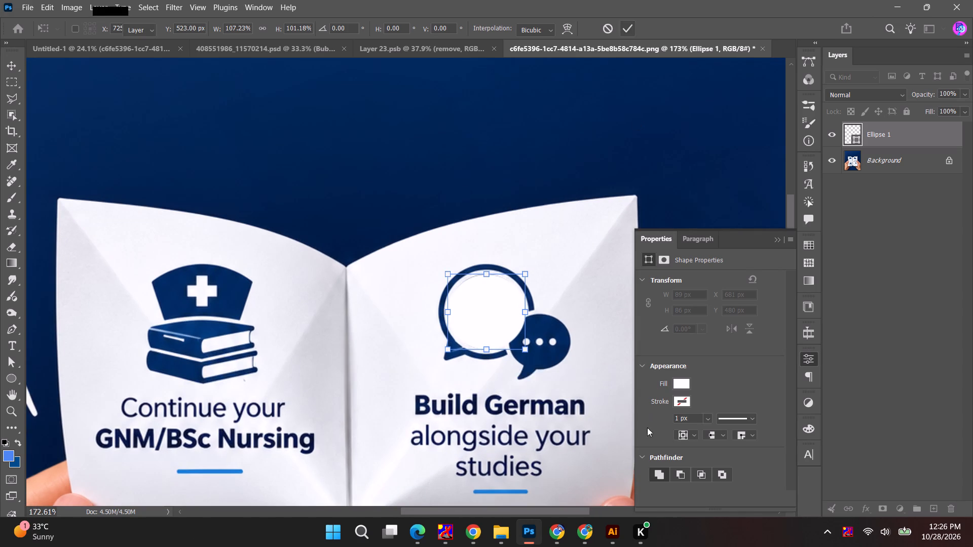
Recolour the ellipse's fill to the dark navy sampled from the smaller speech bubble.
left_click(682, 383)
left_click(650, 343)
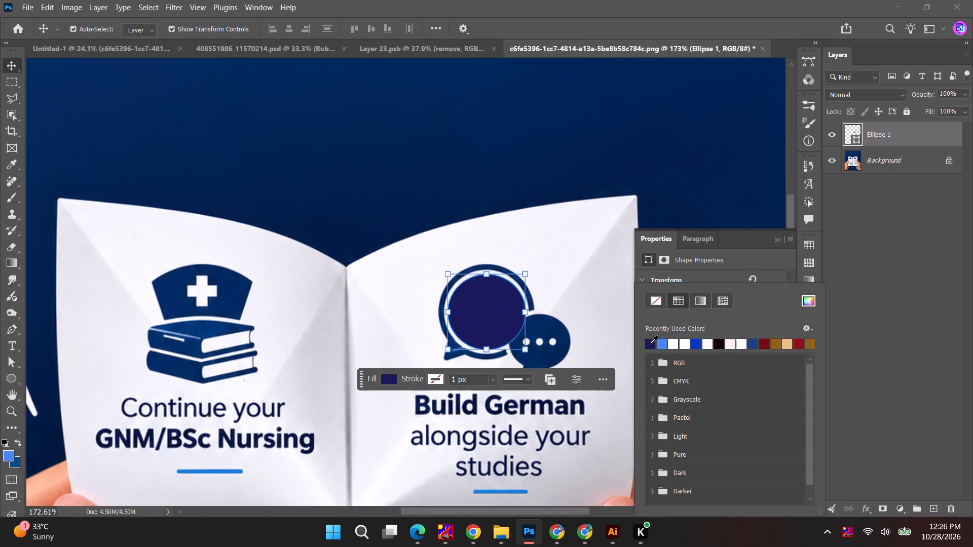
left_click(806, 298)
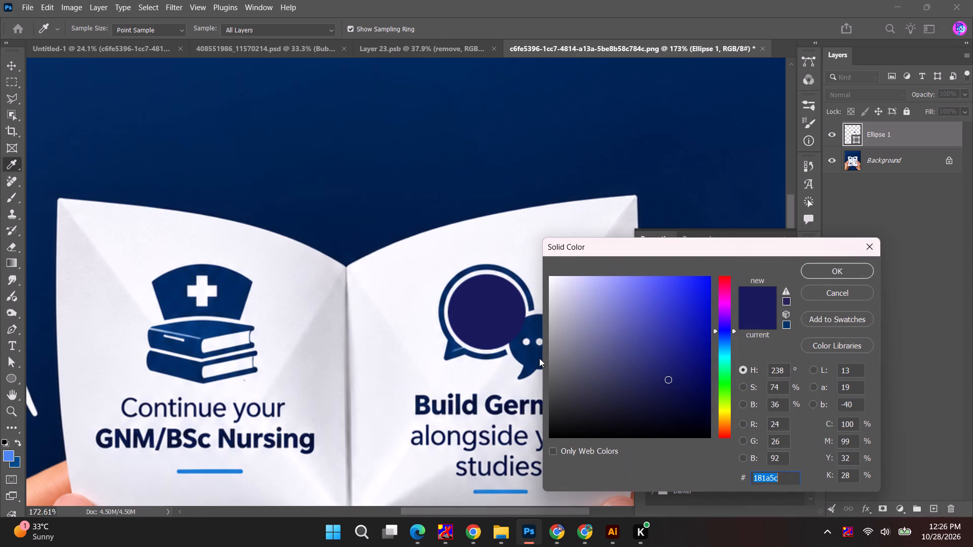
left_click(531, 362)
left_click(811, 275)
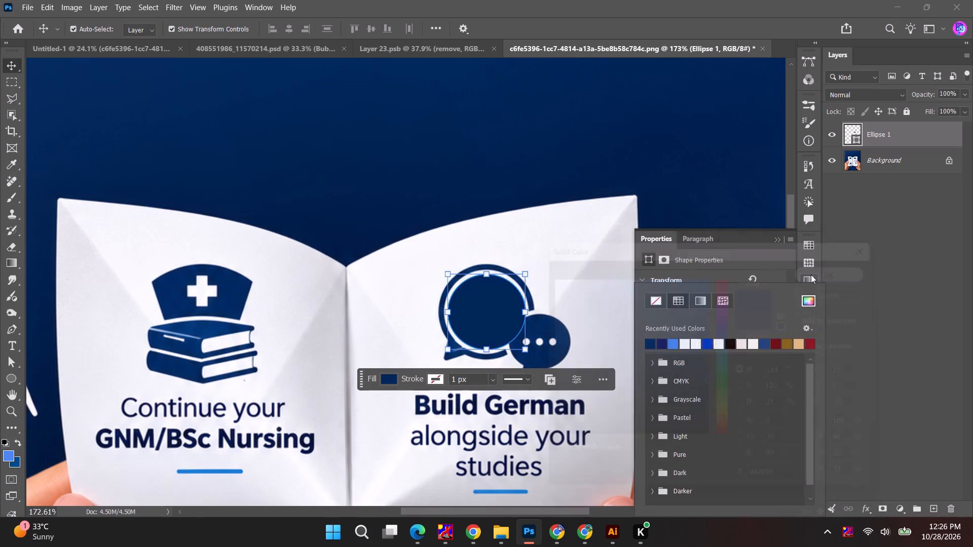
left_click(619, 159)
Duplicate the navy ellipse and place the copy over the smaller speech bubble with the three dots.
scroll(494, 328, "up", 3, "alt")
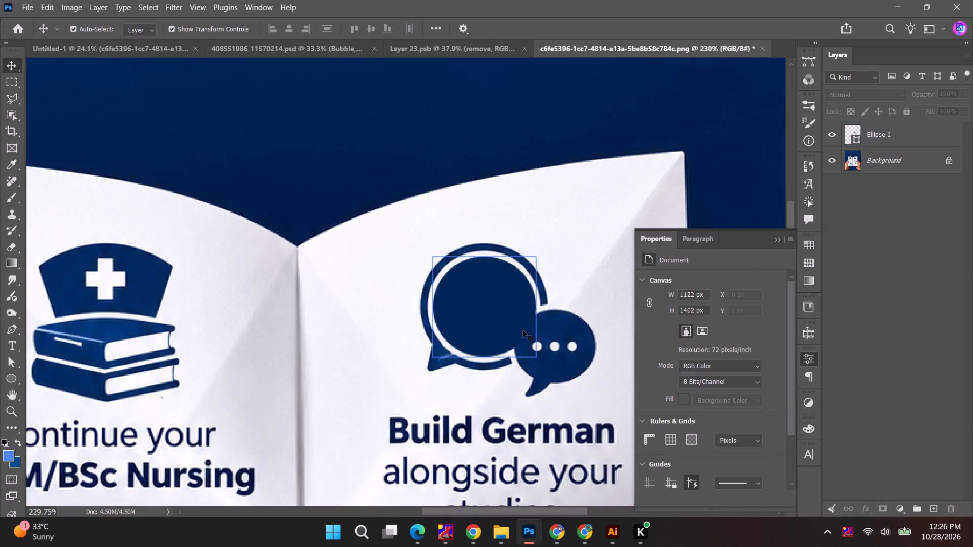
left_click_drag(480, 297, 559, 346, "alt")
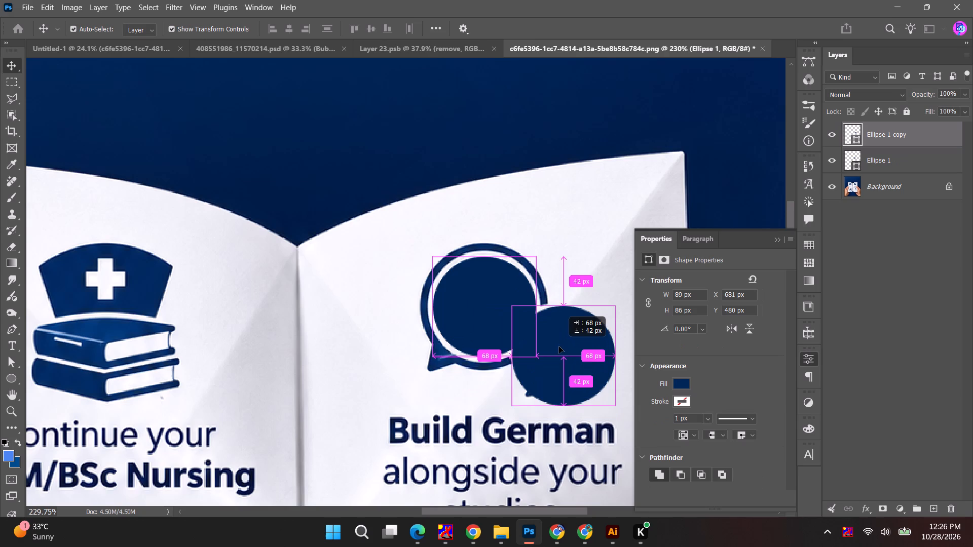
left_click_drag(559, 346, 556, 341, "alt")
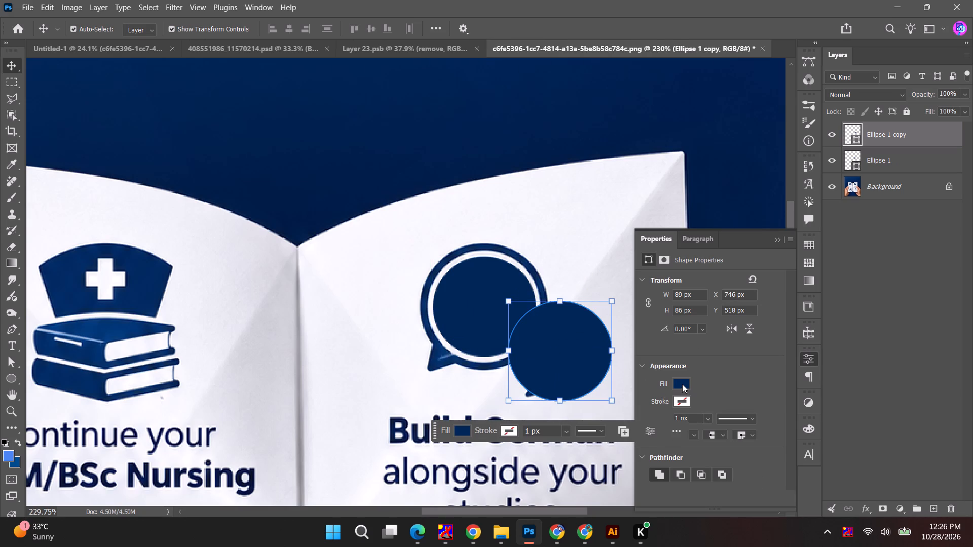
Turn the ellipse copy into a ring with no fill and a white stroke about 8.28 px wide.
left_click(682, 384)
left_click(652, 299)
left_click(690, 278)
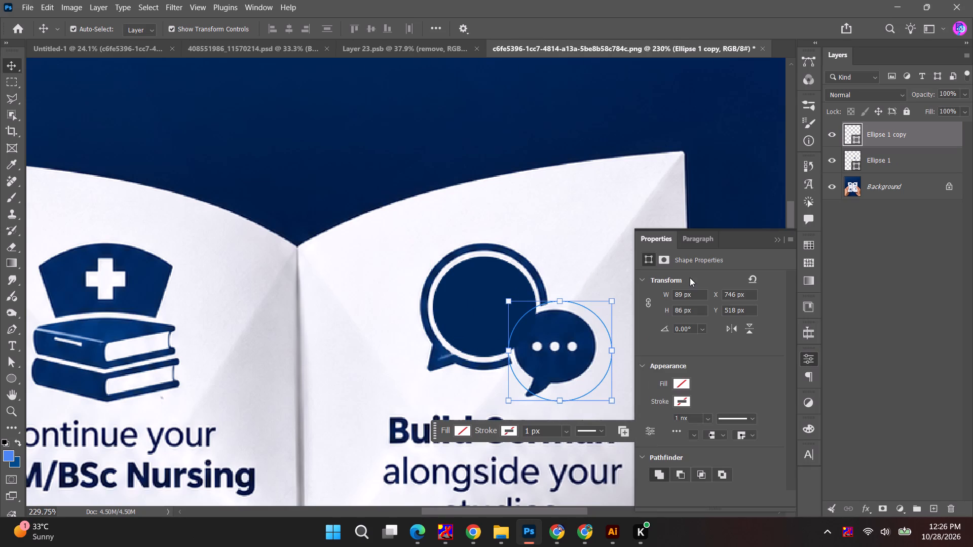
left_click(683, 399)
left_click(687, 344)
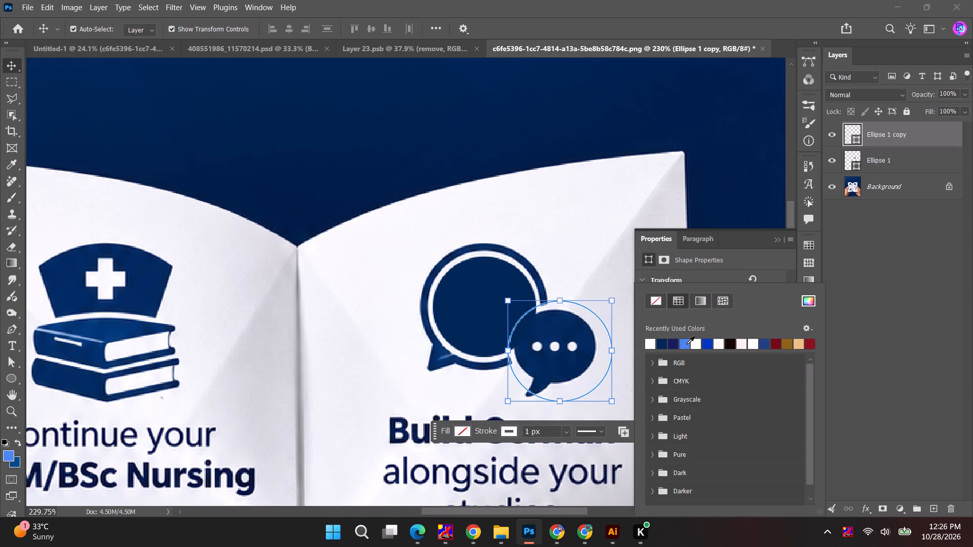
left_click(687, 272)
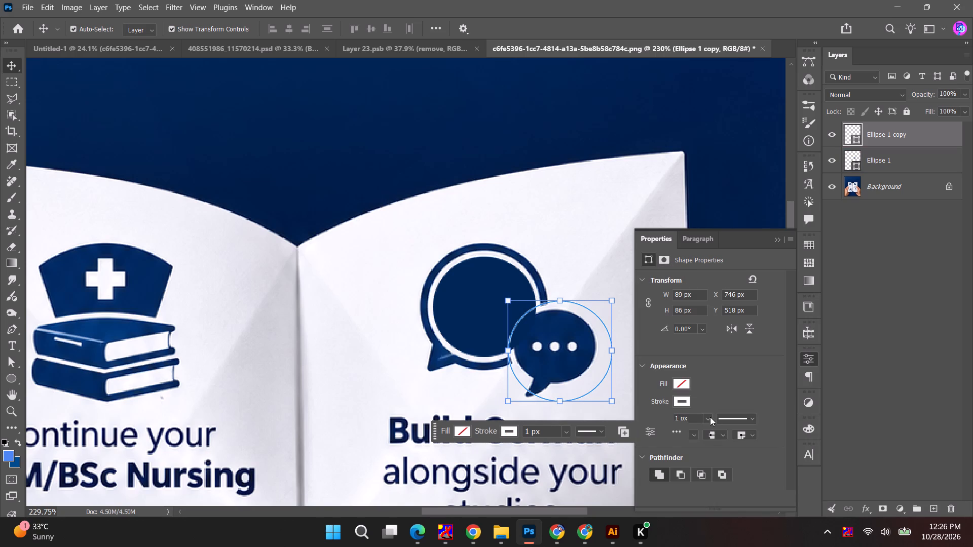
left_click(710, 416)
left_click_drag(712, 433, 719, 433)
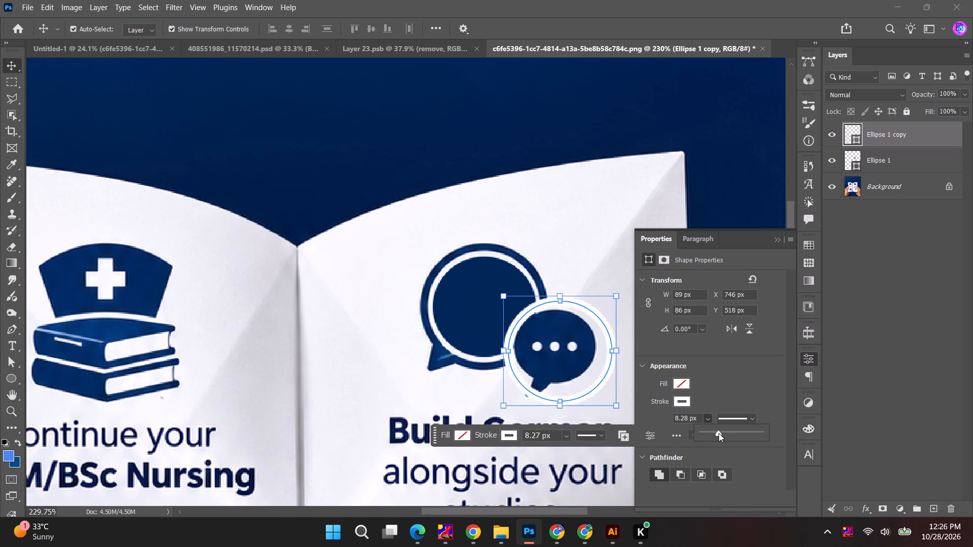
Fit the white ring around the smaller speech bubble, resizing it to about 73 × 65 px.
left_click_drag(528, 317, 529, 317)
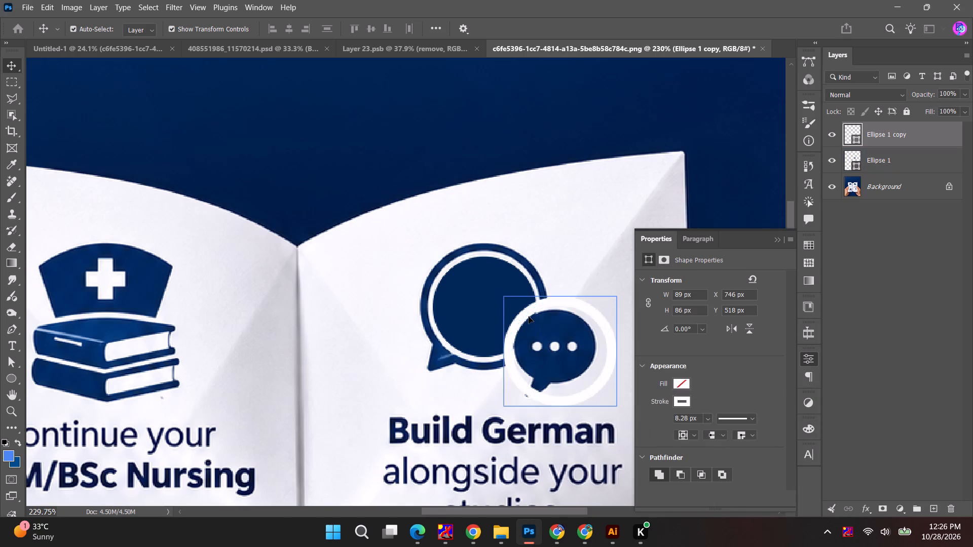
left_click_drag(529, 317, 534, 316)
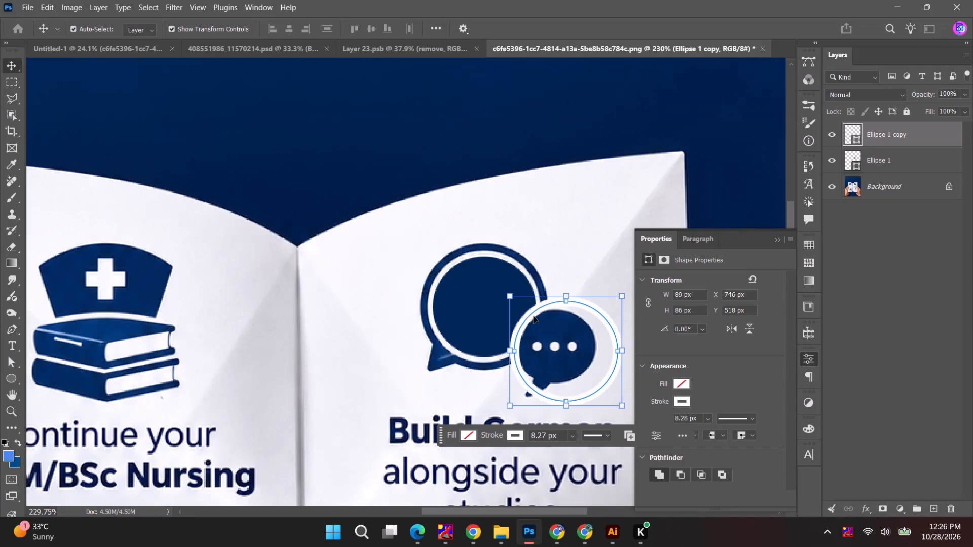
left_click_drag(621, 407, 601, 390)
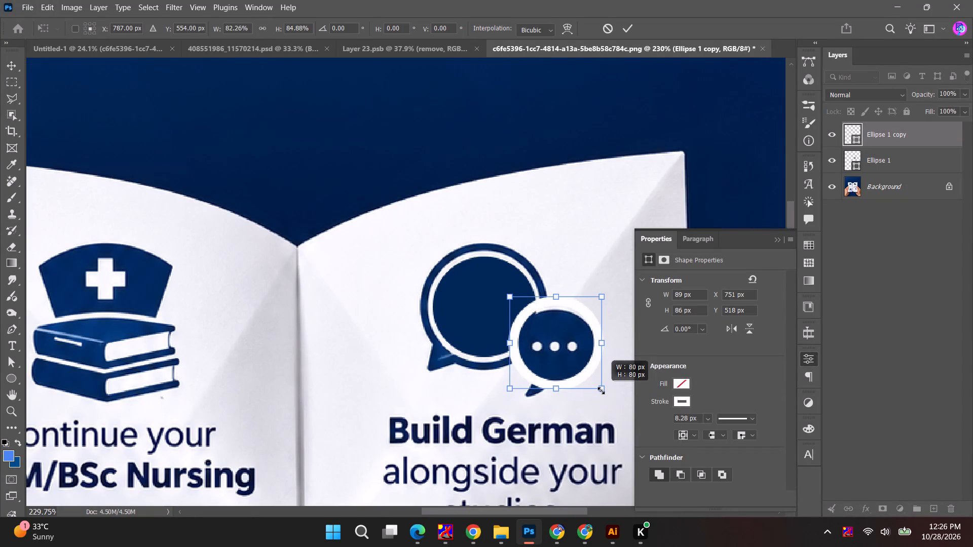
left_click_drag(601, 390, 601, 393)
left_click_drag(557, 297, 557, 304)
left_click_drag(558, 394, 558, 388)
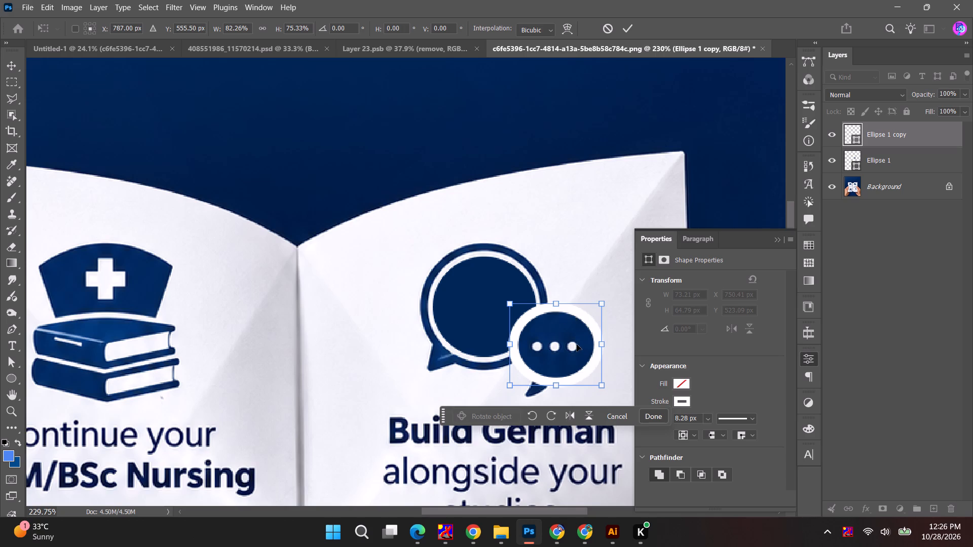
left_click(630, 27)
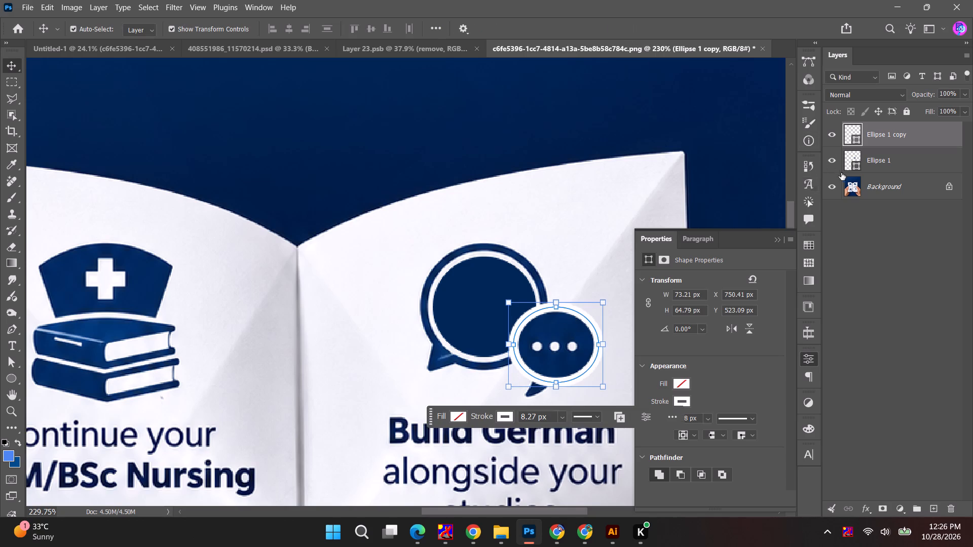
Convert the white ring and the navy ellipse layers into separate smart objects.
right_click(880, 136)
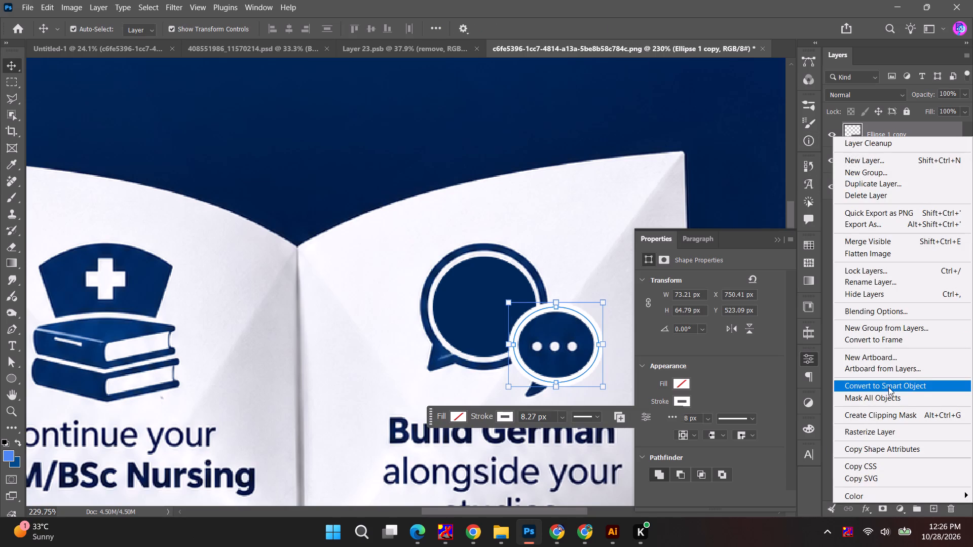
left_click(888, 387)
left_click(879, 160)
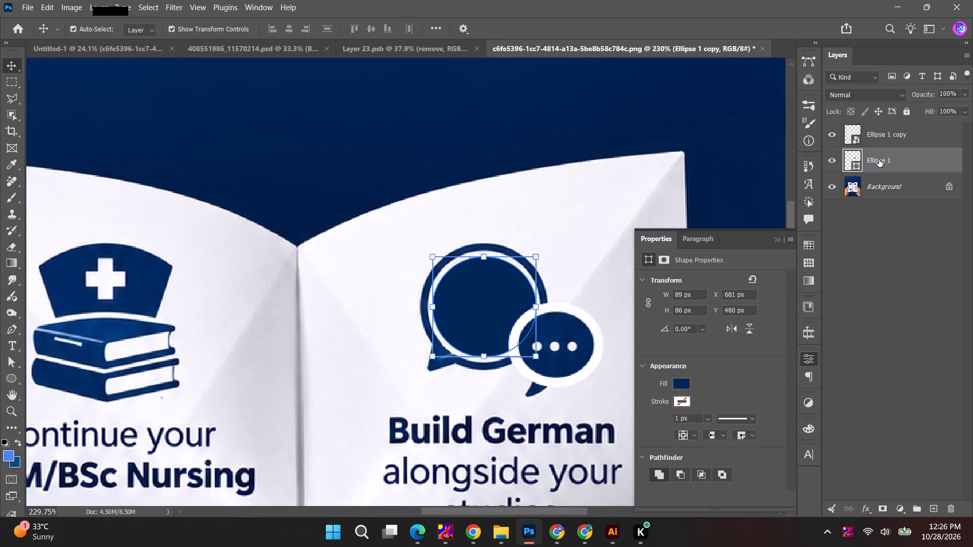
right_click(882, 165)
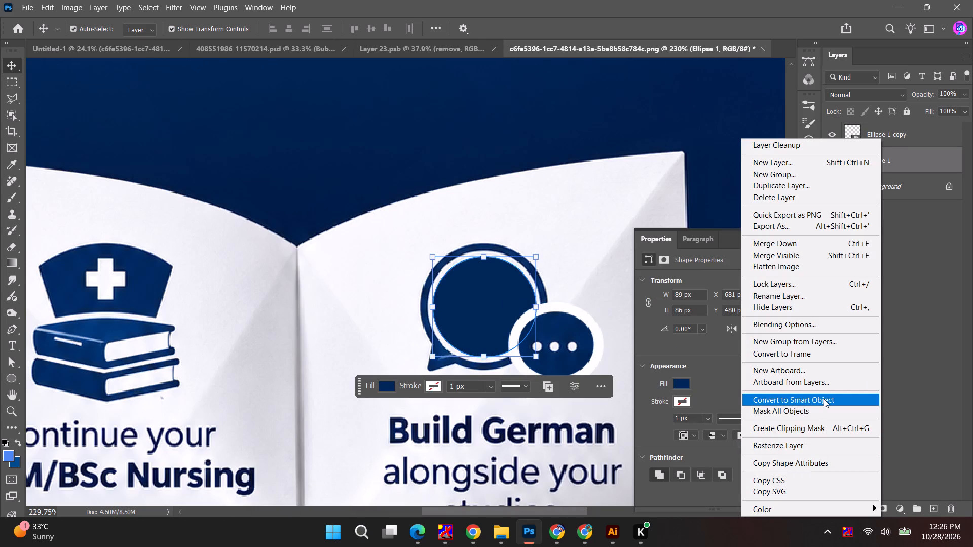
left_click(824, 399)
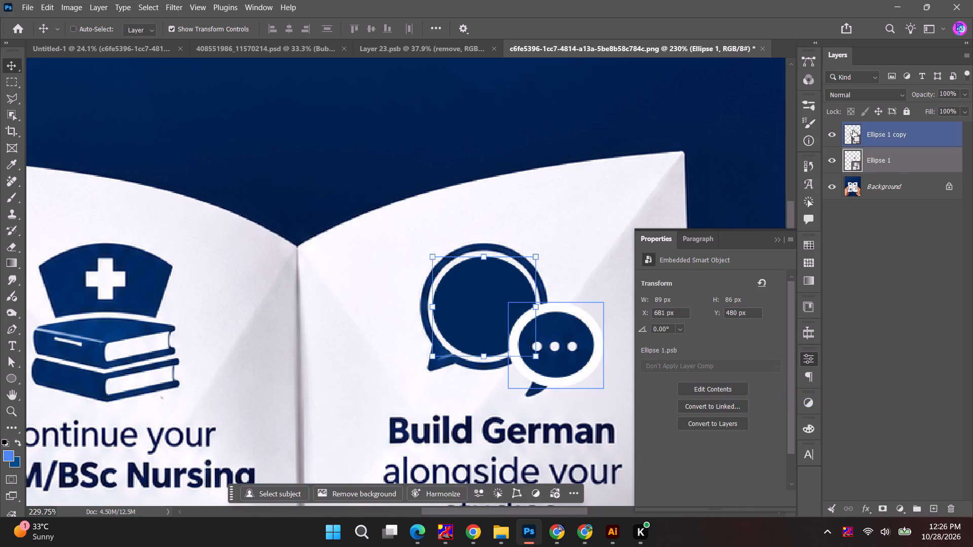
Mask the navy ellipse to hide the area covered by the white ring's outline.
left_click(853, 130, "ctrl")
left_click(892, 152)
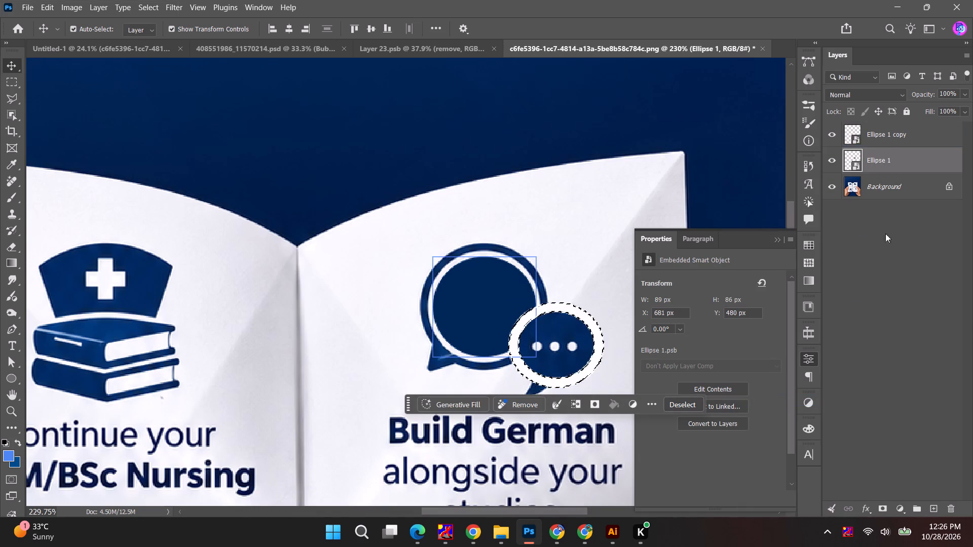
left_click(884, 505, "alt")
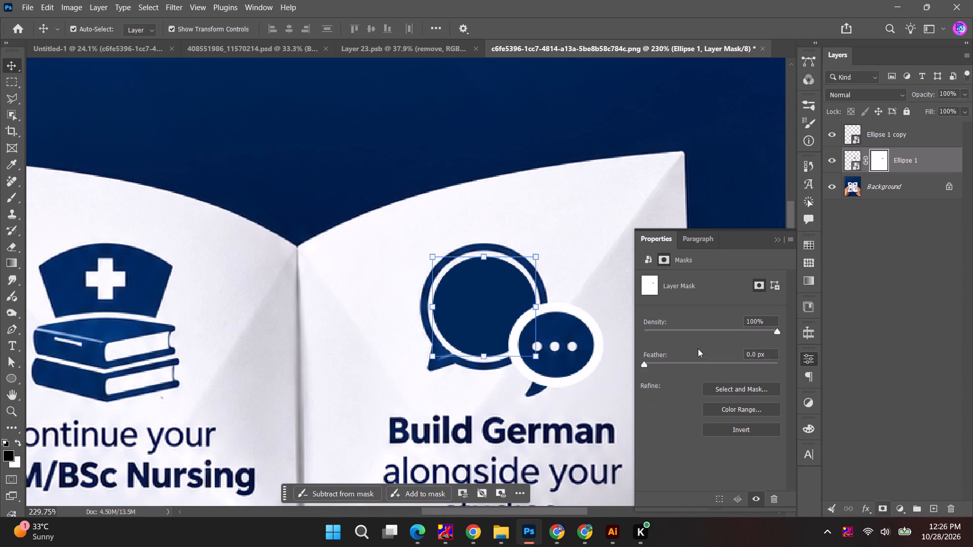
Hide the white ring layer around the smaller speech bubble.
left_click(878, 160)
key("b")
left_click(830, 158)
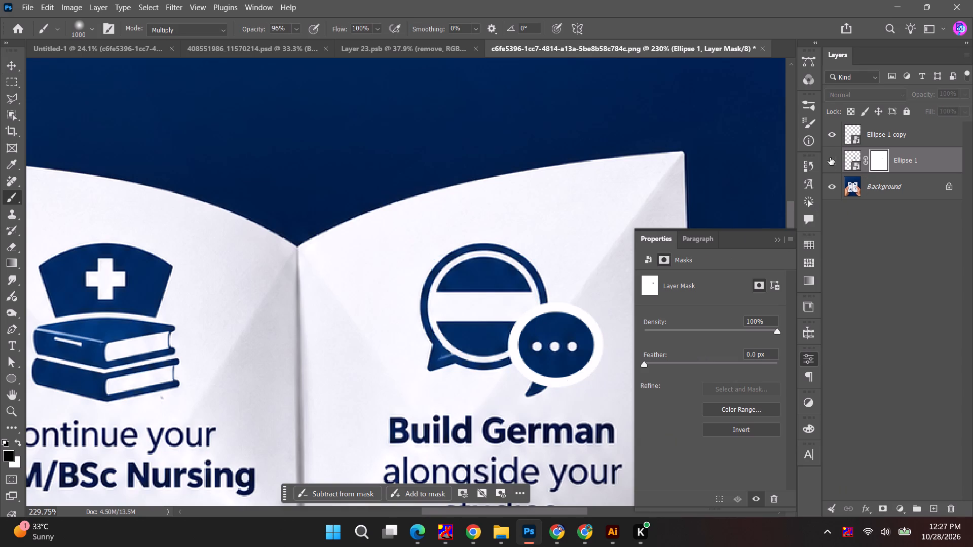
left_click(830, 158)
left_click(835, 134)
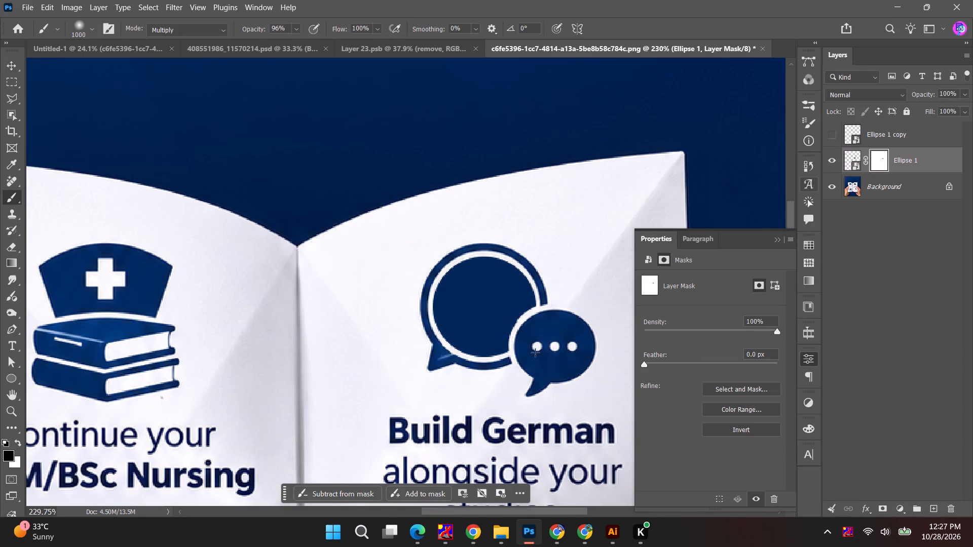
Paint black on the ellipse's mask with a soft 35 px brush to clear the overlap at the smaller bubble's first dot.
key("b")
key("bracketleft")
key("bracketleft")
key("bracketleft")
key("bracketleft")
key("bracketleft")
key("bracketleft")
type("][")
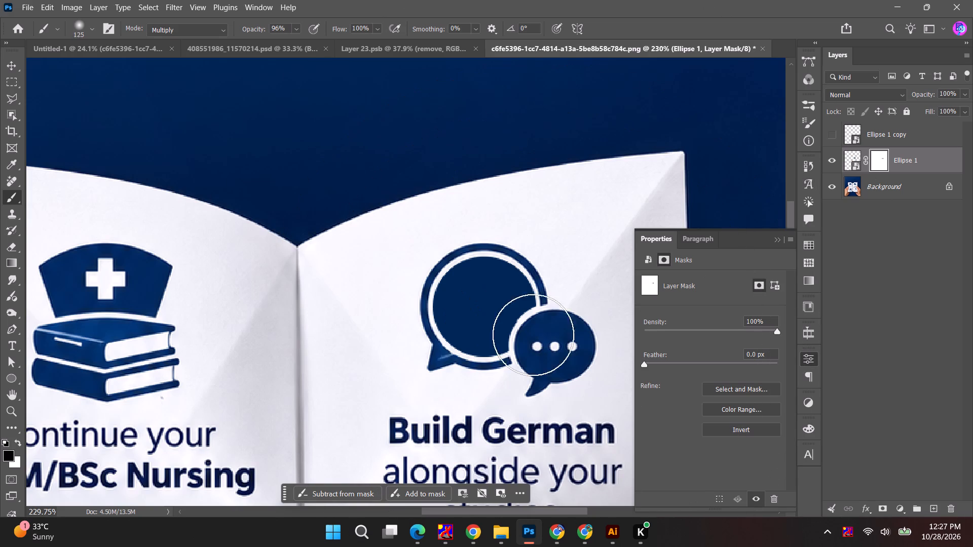
key("bracketleft")
key("bracketleft")
left_click(542, 328)
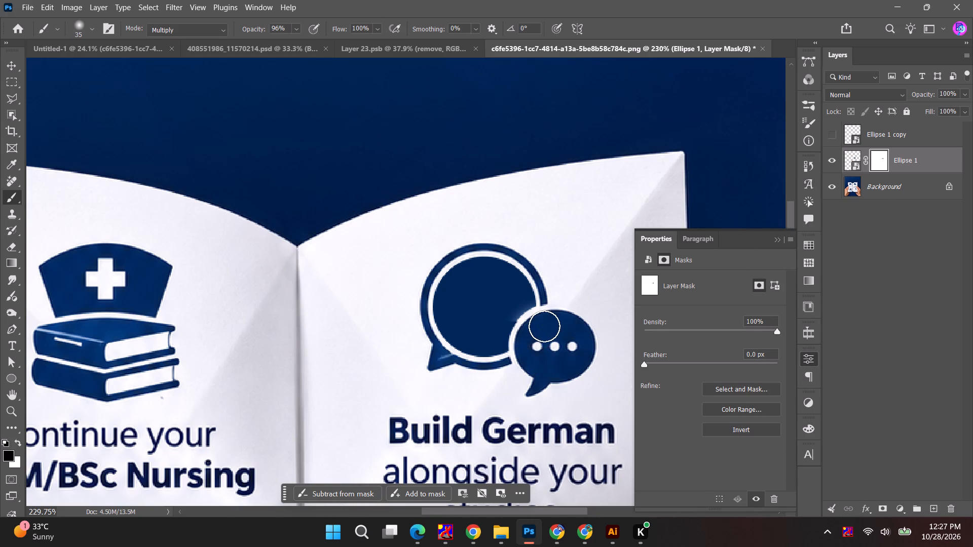
key("ctrl+z")
scroll(533, 360, "up", 10, "alt")
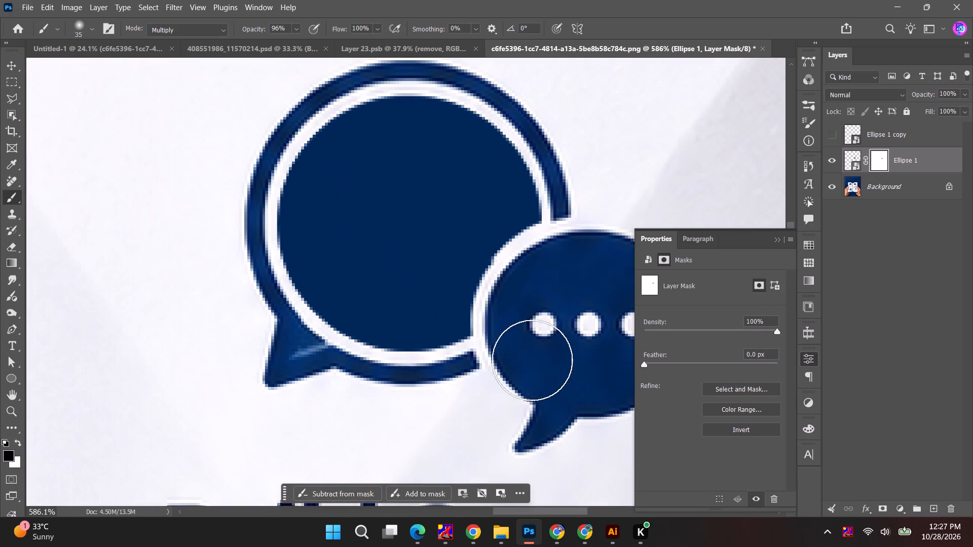
left_click_drag(530, 349, 562, 301)
left_click_drag(542, 289, 536, 320)
key("ctrl+z")
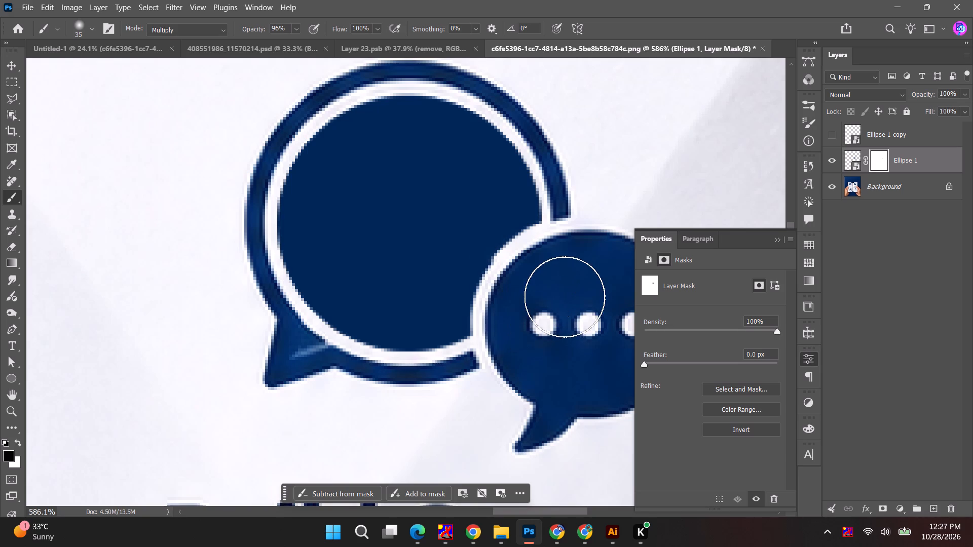
left_click_drag(562, 295, 545, 325)
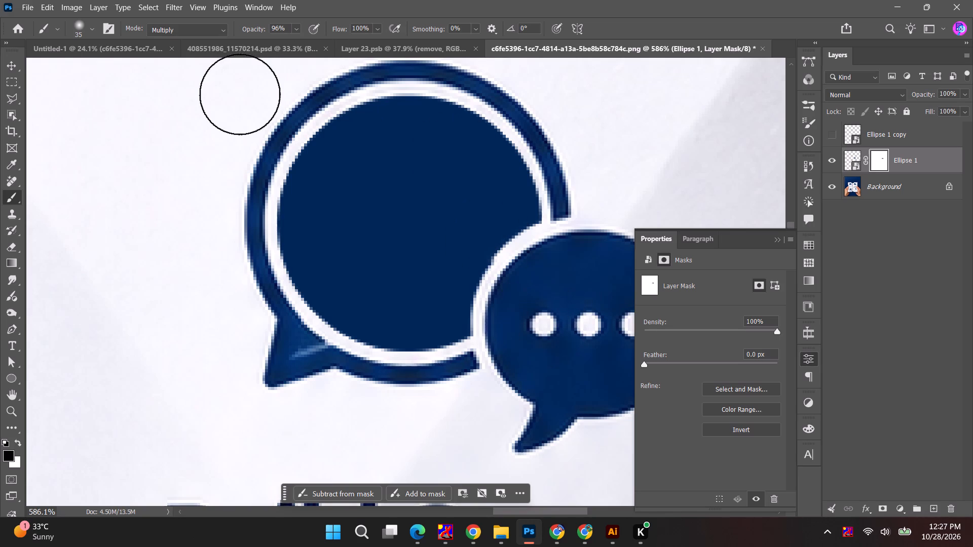
Clear the remaining ellipse overlap inside the smaller bubble on the mask with a hard 35 px brush, and check it against the original.
key("period")
left_click_drag(544, 311, 544, 335)
left_click(545, 320)
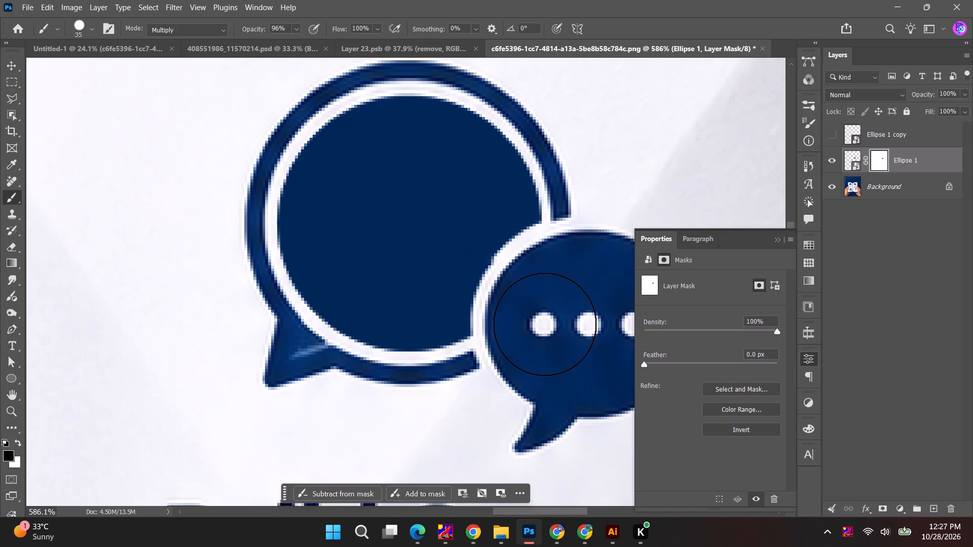
left_click_drag(581, 296, 566, 311)
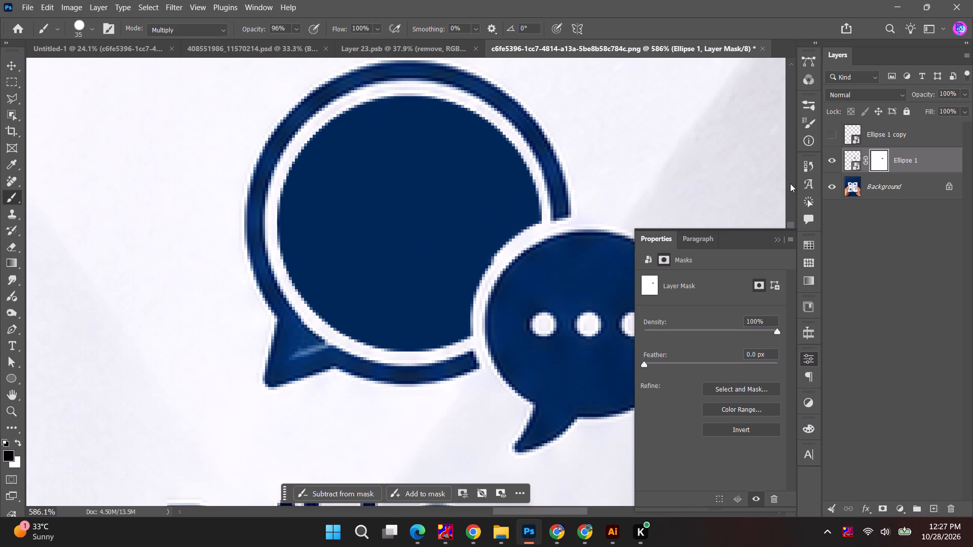
left_click_drag(569, 292, 554, 349)
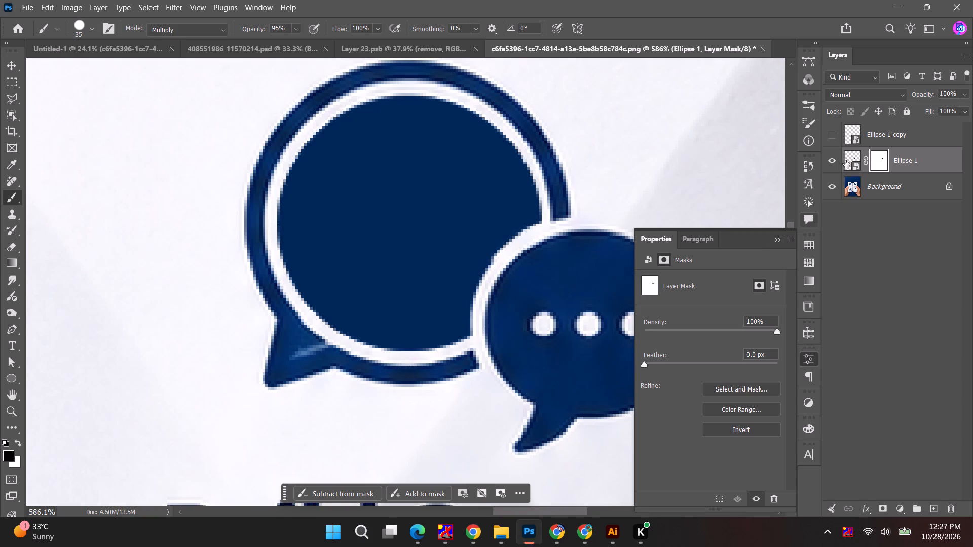
left_click(836, 161)
left_click(836, 161)
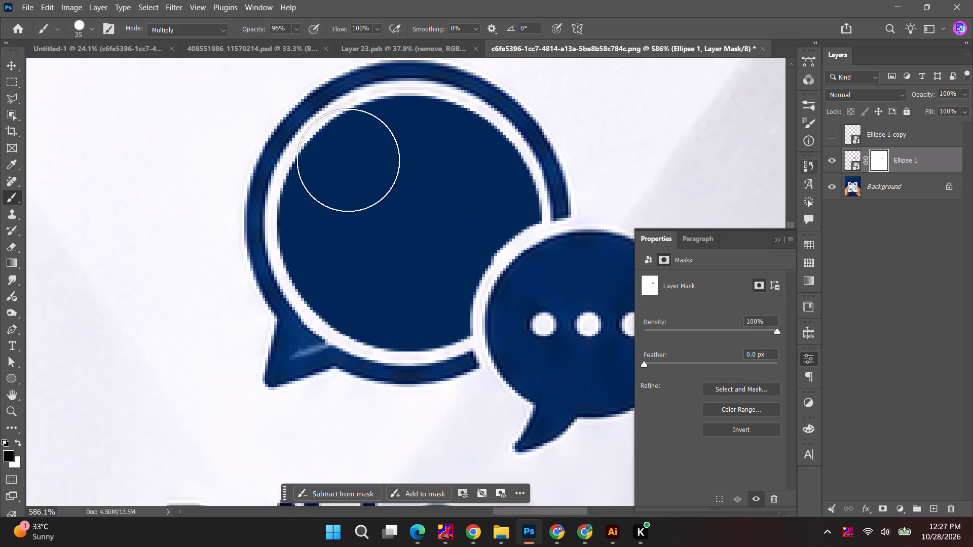
Add the text "DE" in white Montserrat SemiBold, 9 pt, beside the larger speech bubble.
left_click(8, 60)
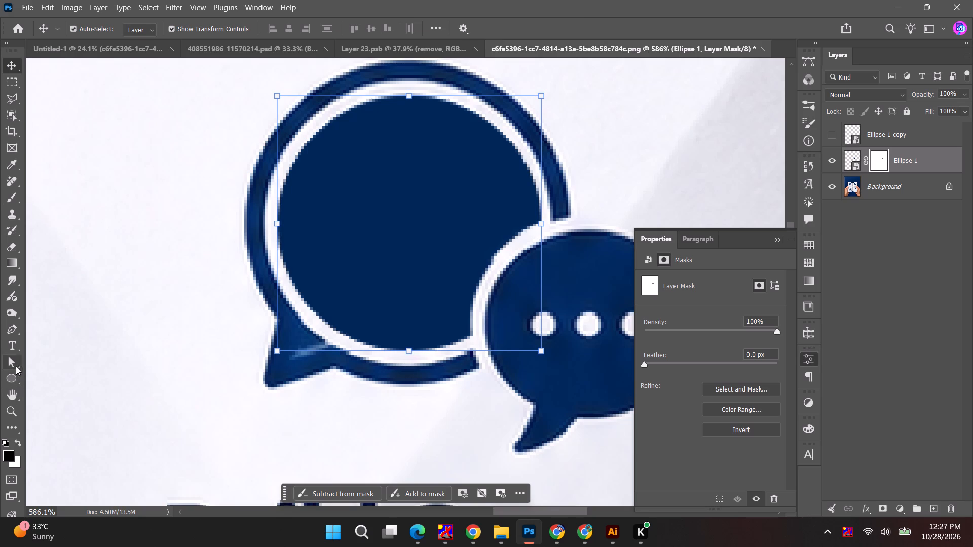
left_click(12, 345)
left_click(135, 270)
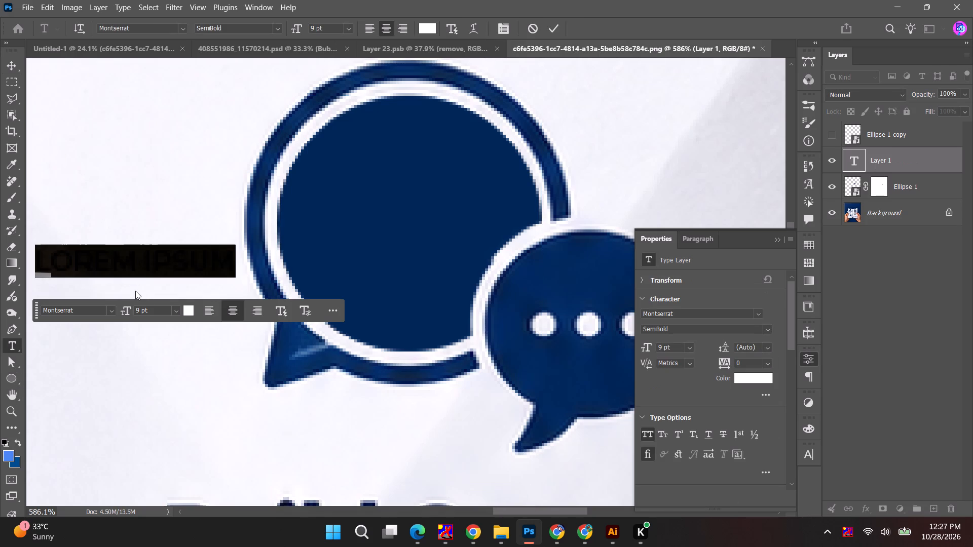
type("DE")
key("ctrl+a")
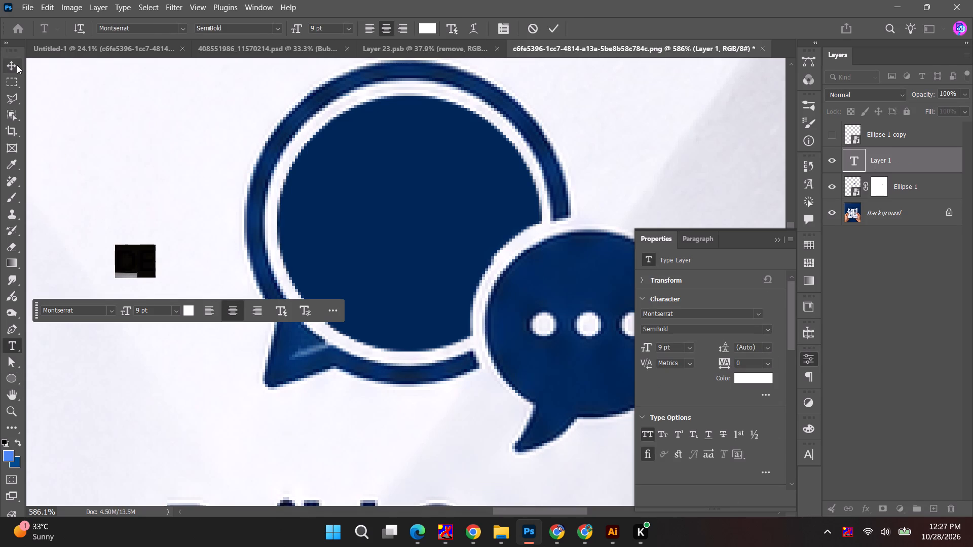
left_click(14, 60)
Centre the "DE" text inside the larger speech bubble and scale it up to about 36.45 pt.
left_click_drag(155, 273, 224, 311, "shift")
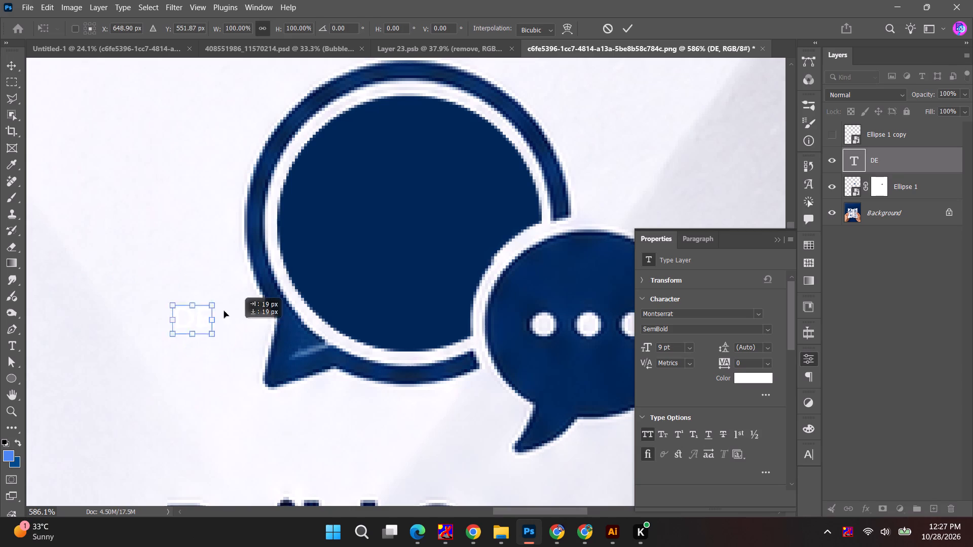
left_click_drag(224, 311, 215, 298, "shift")
left_click_drag(215, 279, 257, 336, "shift")
left_click_drag(229, 291, 411, 235)
left_click_drag(452, 264, 474, 288, "alt+shift")
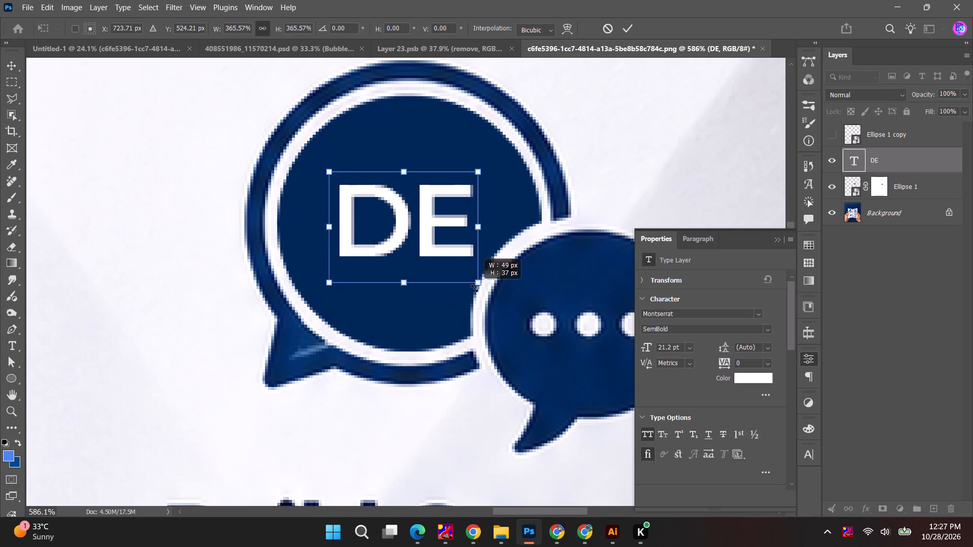
left_click_drag(474, 288, 481, 296, "alt+shift")
left_click(637, 24)
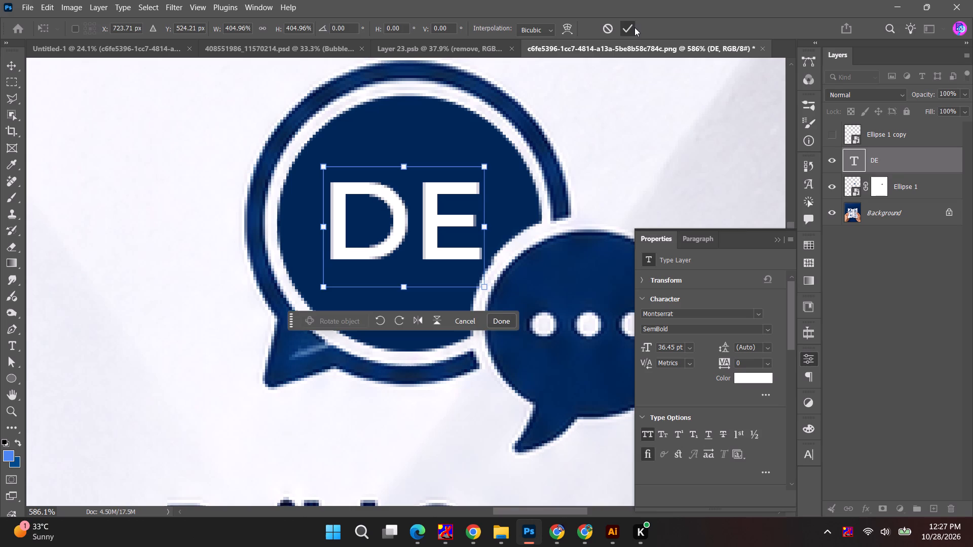
left_click(634, 27)
Recolour the "DE" text to the off-white #f5f7fb sampled from the paper.
left_click(612, 153)
scroll(612, 153, "down", 10, "alt")
key("space")
left_click_drag(606, 168, 562, 171)
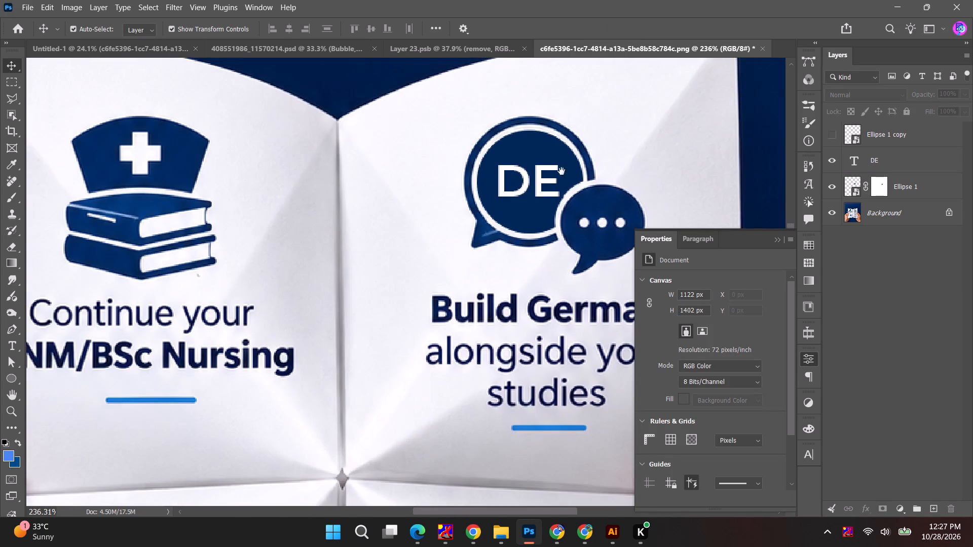
left_click_drag(562, 171, 554, 173)
scroll(443, 198, "up", 3, "alt")
left_click(474, 193)
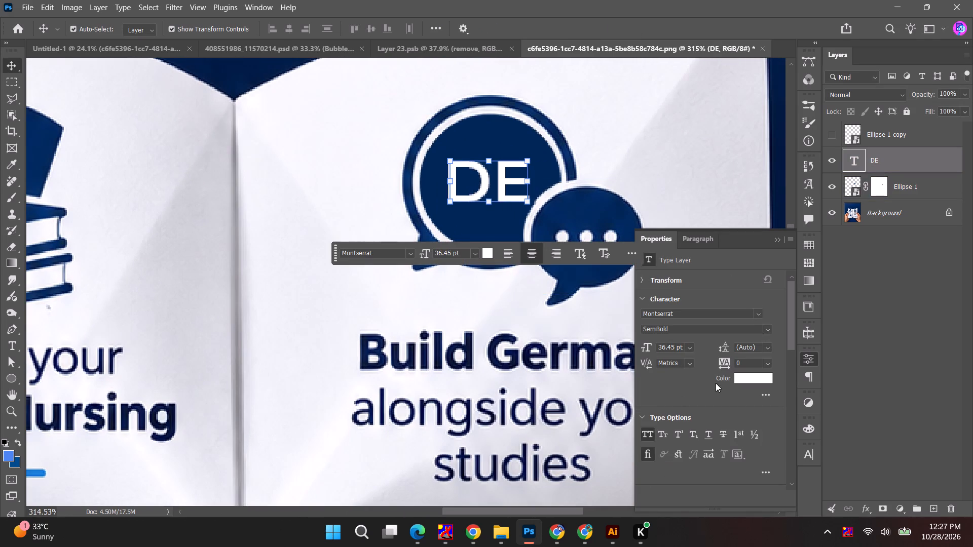
left_click(740, 377)
left_click(380, 216)
left_click(821, 267)
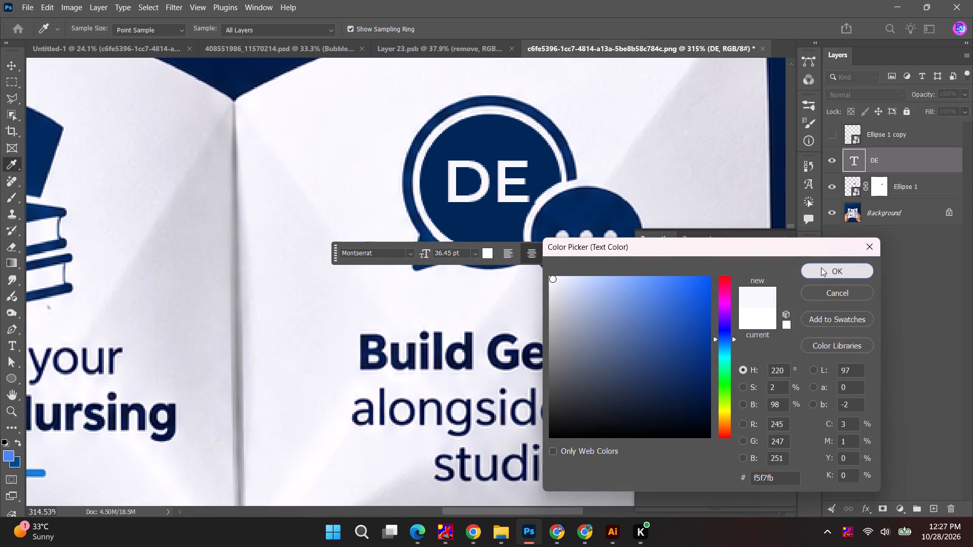
Examine the rebuilt German icon up close and against the whole folded-paper graphic.
left_click(703, 165)
scroll(703, 165, "down", 10, "alt")
key("space")
key("space")
key("space")
key("space")
key("space")
key("space")
key("space")
left_click_drag(680, 195, 493, 199)
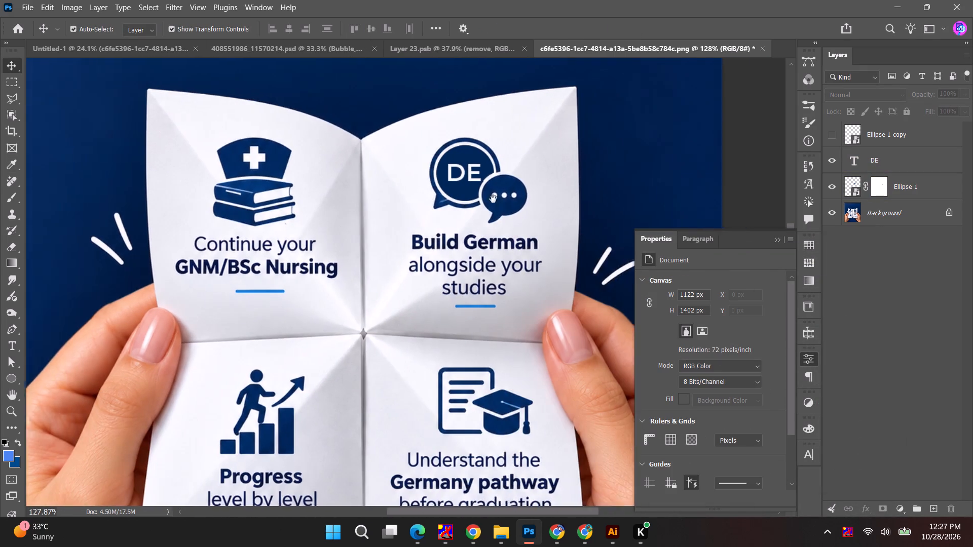
left_click_drag(493, 199, 483, 199)
scroll(483, 200, "down", 3, "alt")
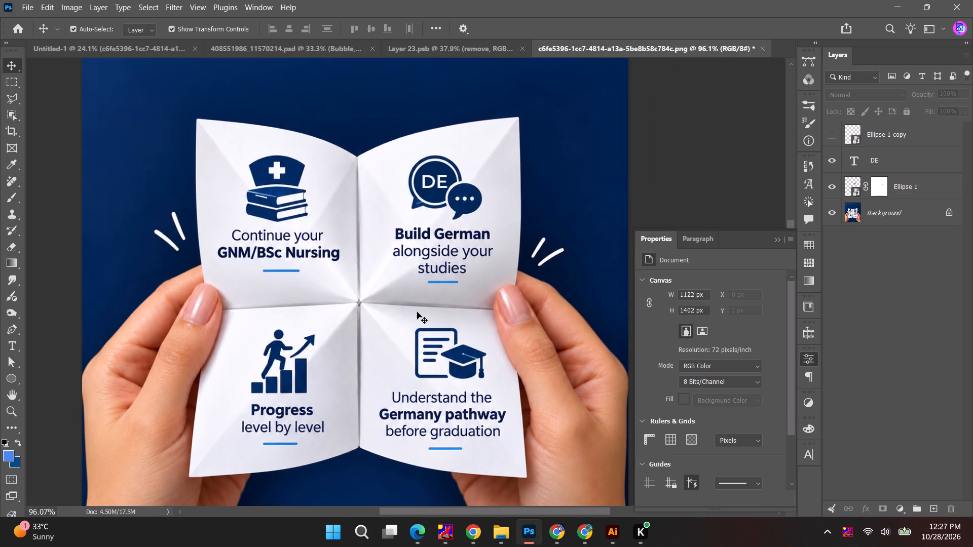
scroll(436, 176, "up", 8, "alt")
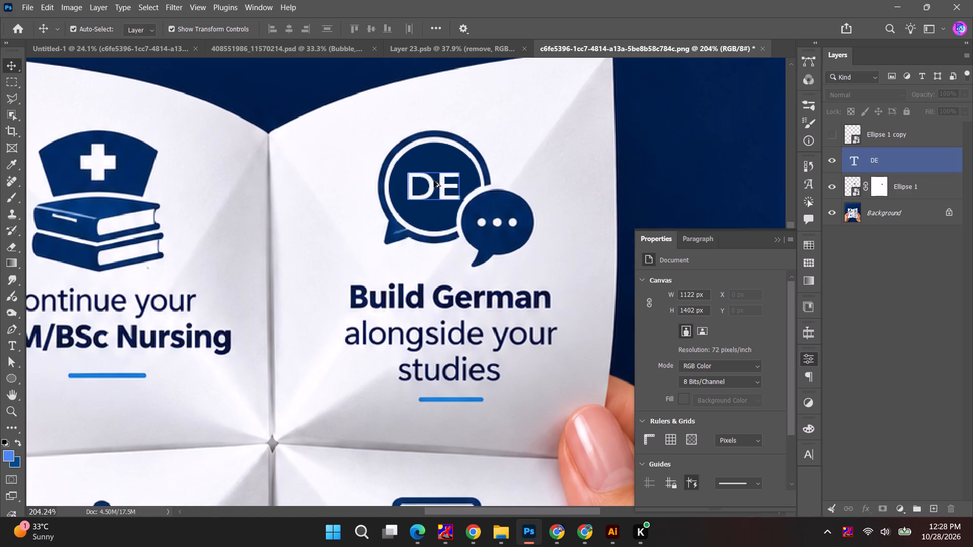
scroll(431, 190, "down", 4, "alt")
scroll(608, 177, "down", 5, "alt")
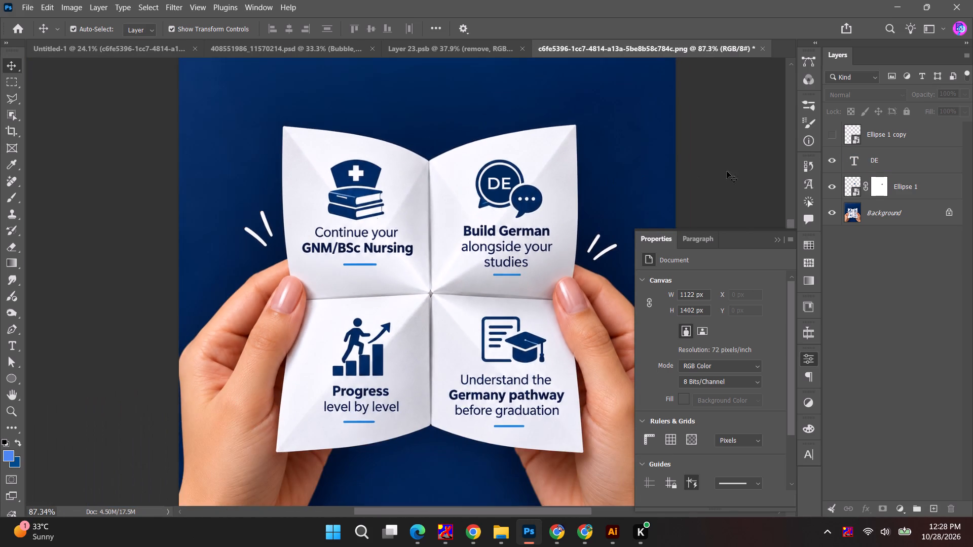
left_click(745, 164)
scroll(745, 164, "down", 4, "alt")
key("space")
left_click_drag(732, 165, 700, 166)
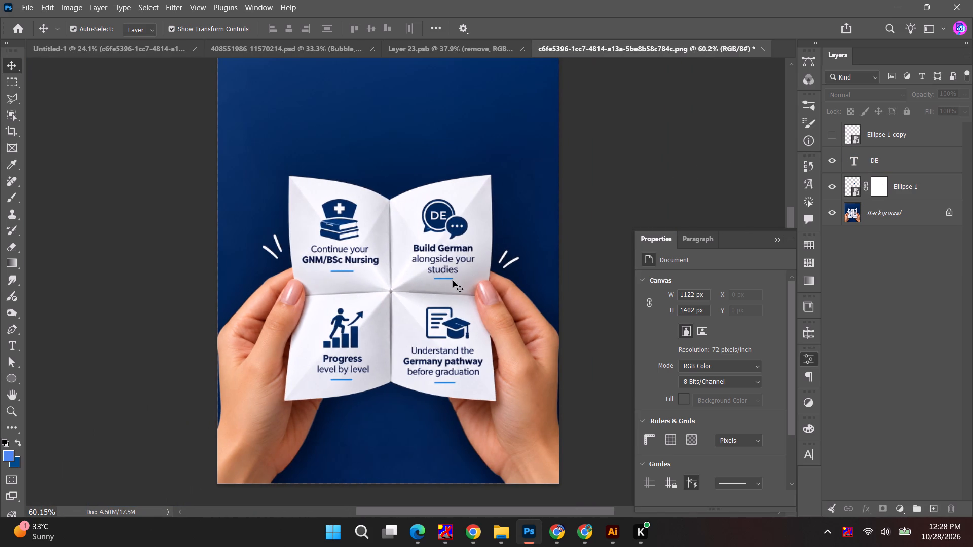
Remove the blue underline beneath "Build German alongside your studies" from the Background layer with a content-aware fill.
scroll(444, 286, "up", 11, "alt")
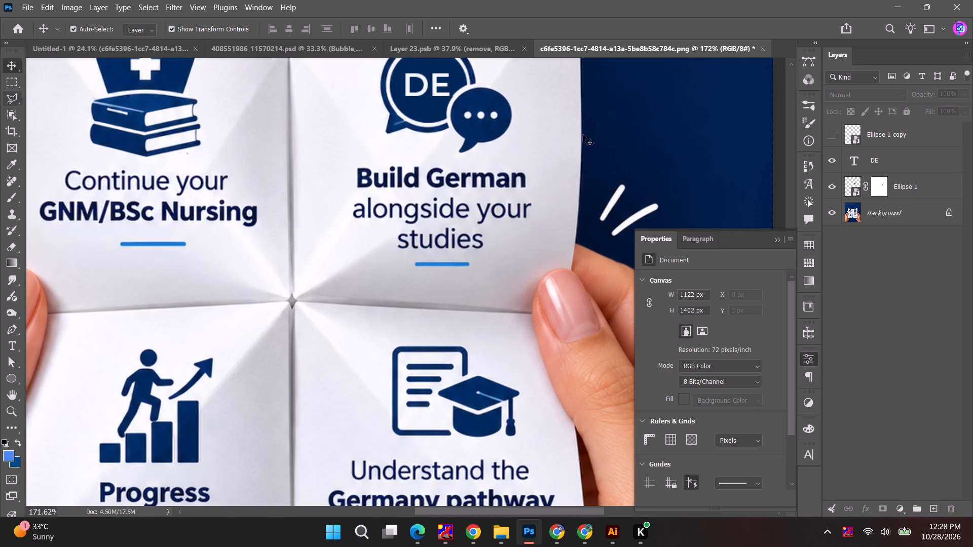
left_click(853, 220)
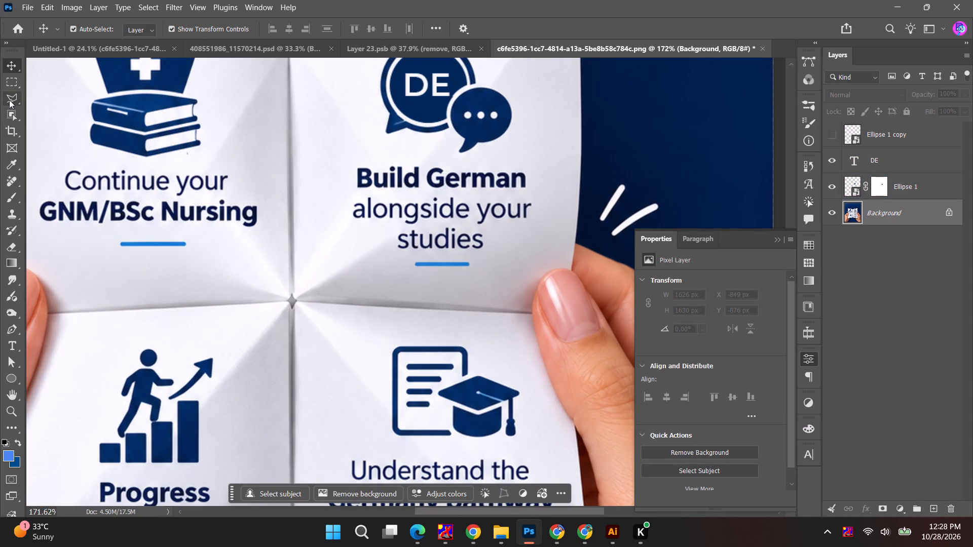
left_click(9, 100)
left_click(15, 89)
scroll(460, 293, "up", 4, "alt")
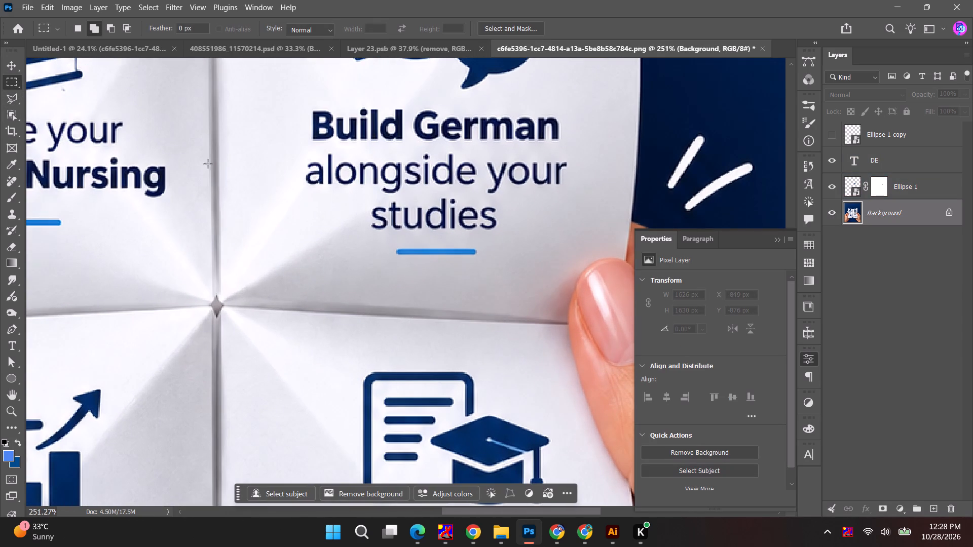
left_click_drag(391, 243, 485, 265)
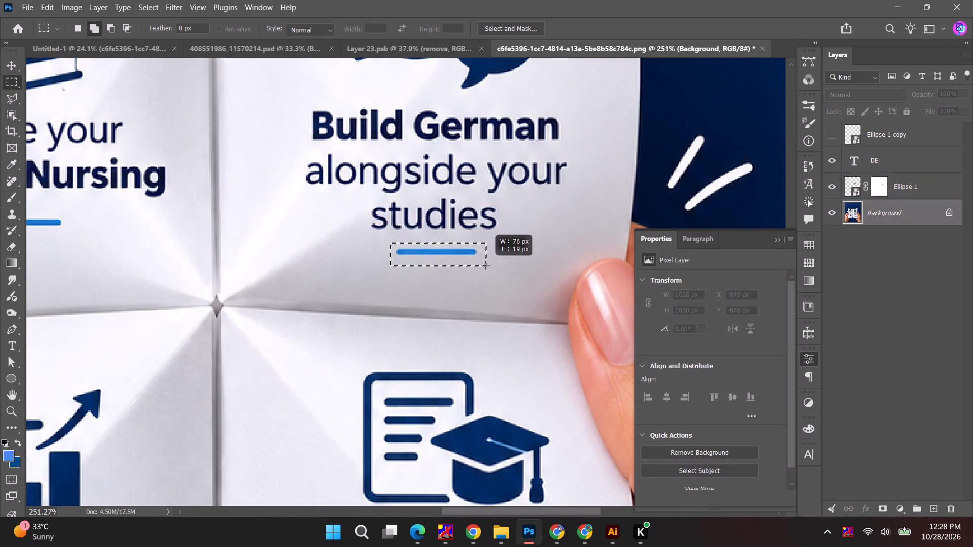
left_click_drag(485, 265, 482, 262)
key("shift+BackSpace")
key("Return")
key("ctrl+d")
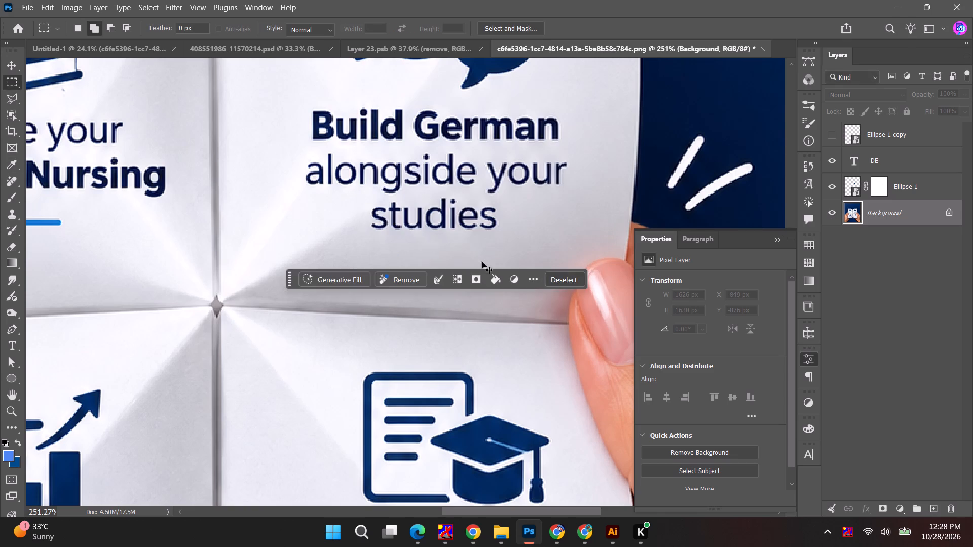
Remove the blue underline beneath "Continue your GNM/BSc Nursing" with a content-aware fill.
scroll(320, 263, "down", 5, "alt")
key("space")
left_click_drag(110, 261, 308, 256)
scroll(309, 244, "up", 4, "alt")
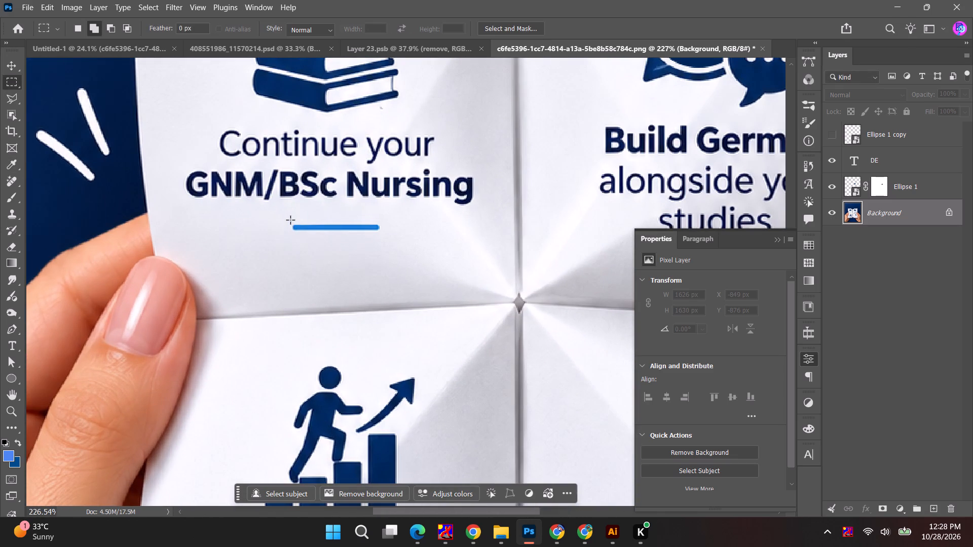
left_click_drag(290, 220, 384, 237)
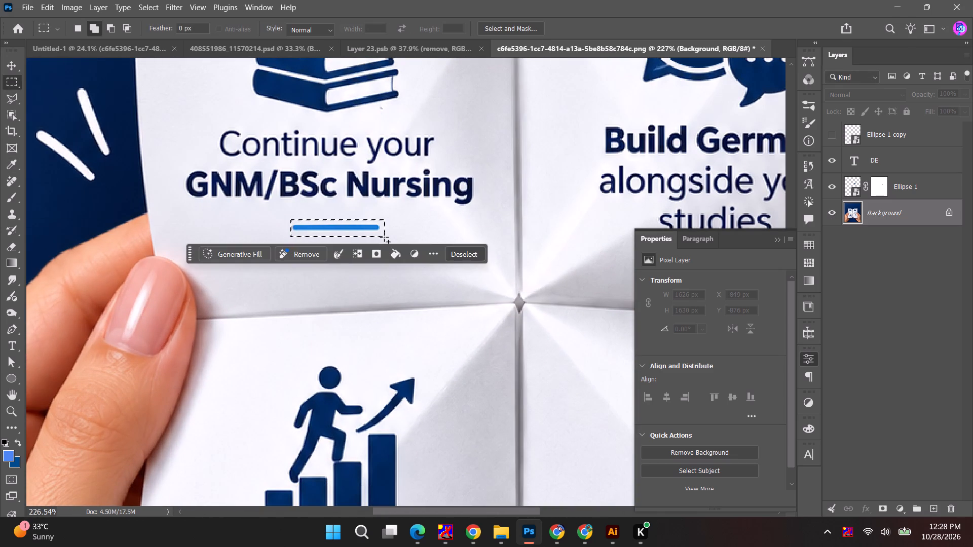
key("shift+BackSpace")
key("Return")
key("ctrl+d")
Remove the blue underline beneath "Progress level by level" with a content-aware fill.
scroll(345, 258, "down", 5, "alt")
key("space")
left_click_drag(379, 381, 338, 235)
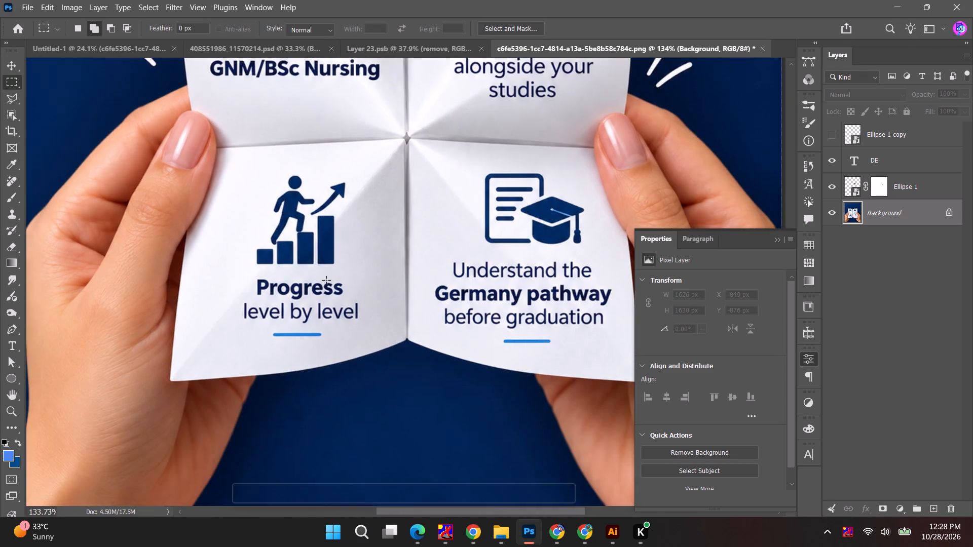
scroll(288, 364, "up", 4, "alt")
left_click_drag(260, 312, 336, 327)
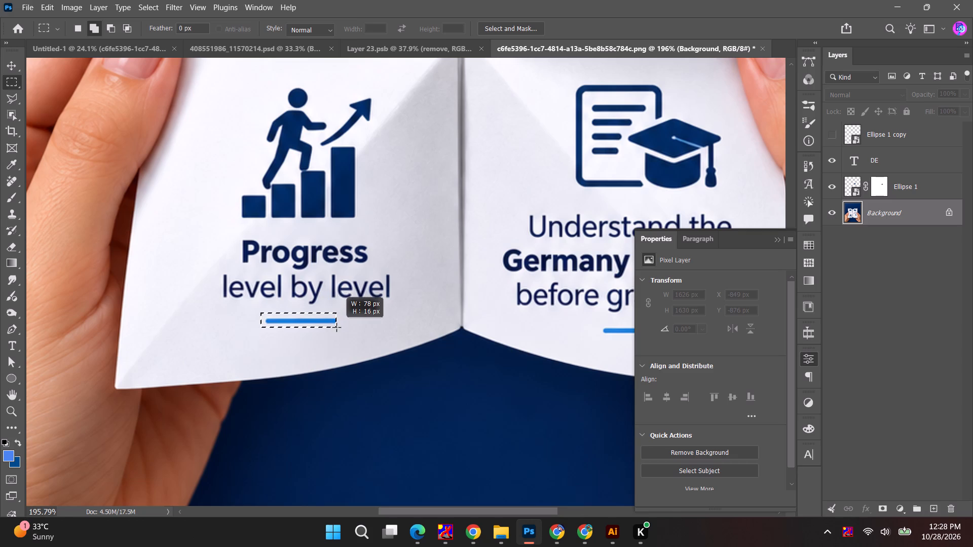
left_click_drag(336, 327, 340, 327)
key("shift+BackSpace")
key("Return")
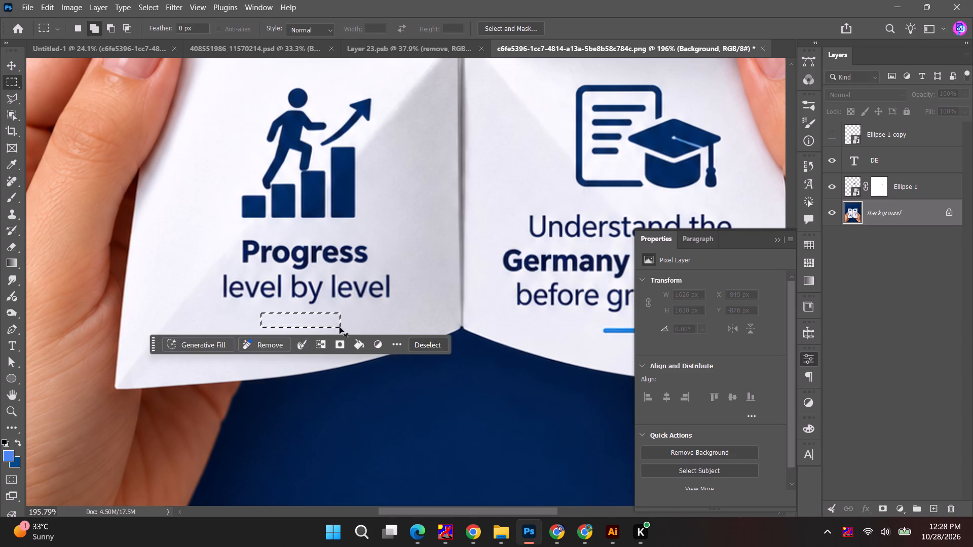
key("ctrl+d")
Remove the blue underline beneath "Understand the Germany pathway before graduation" with a content-aware fill.
scroll(379, 337, "down", 6, "alt")
key("space")
left_click_drag(423, 290, 331, 277)
scroll(432, 325, "up", 7, "alt")
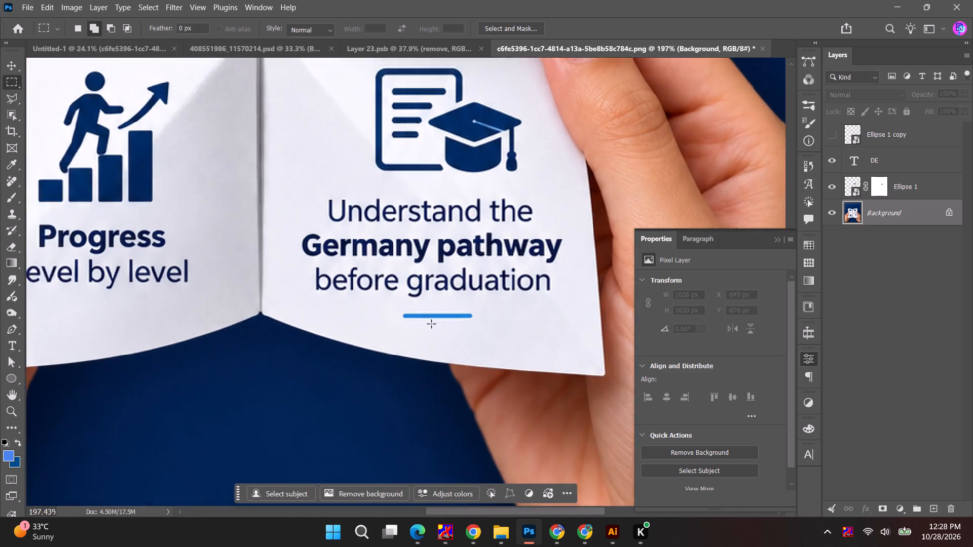
left_click_drag(395, 309, 483, 321)
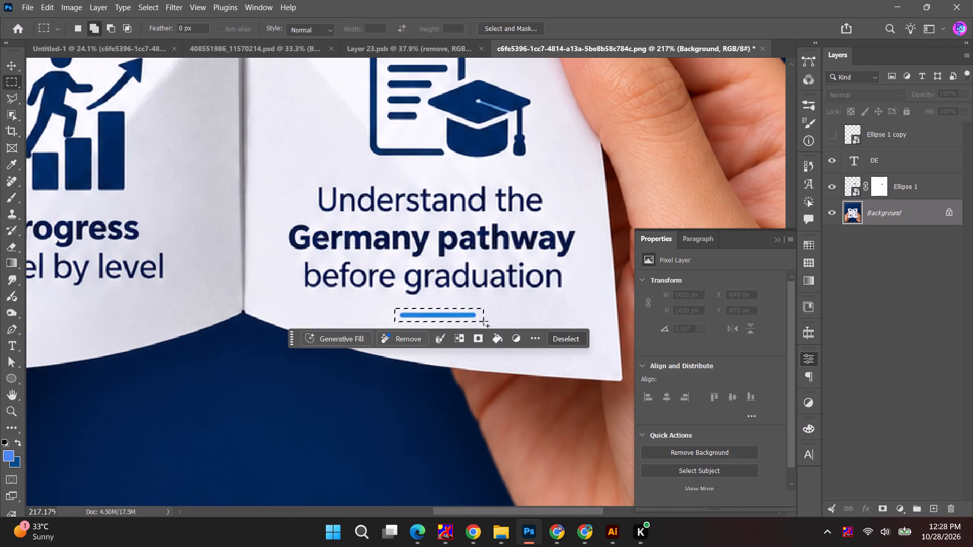
key("shift+BackSpace")
key("Return")
key("ctrl+d")
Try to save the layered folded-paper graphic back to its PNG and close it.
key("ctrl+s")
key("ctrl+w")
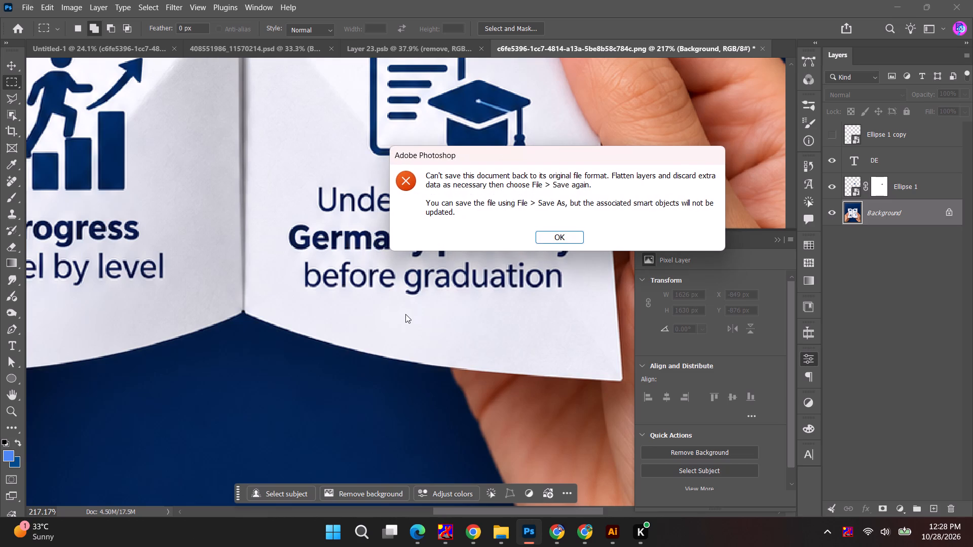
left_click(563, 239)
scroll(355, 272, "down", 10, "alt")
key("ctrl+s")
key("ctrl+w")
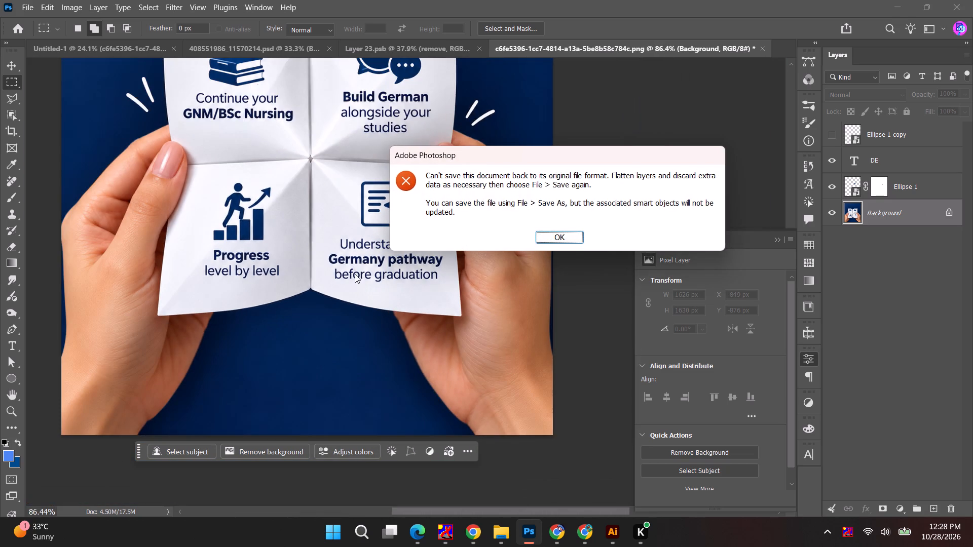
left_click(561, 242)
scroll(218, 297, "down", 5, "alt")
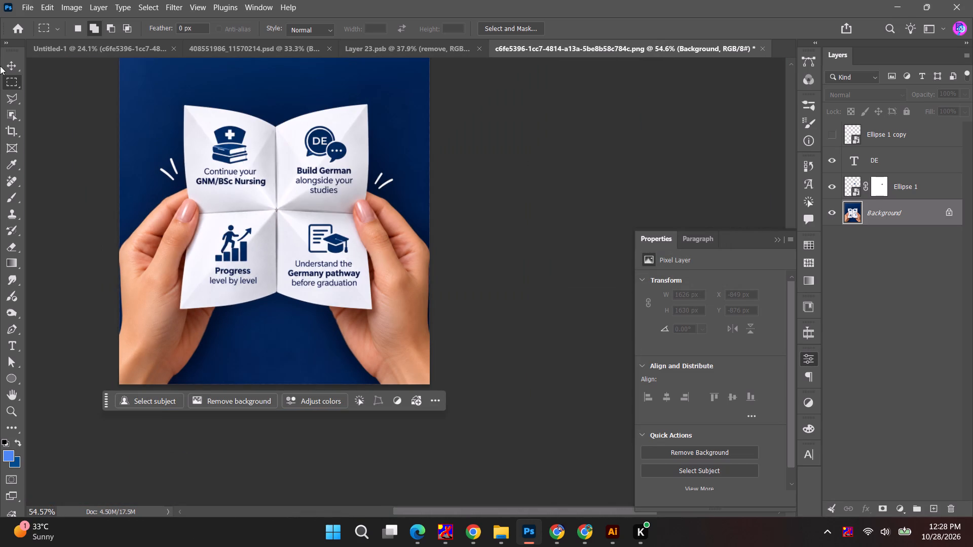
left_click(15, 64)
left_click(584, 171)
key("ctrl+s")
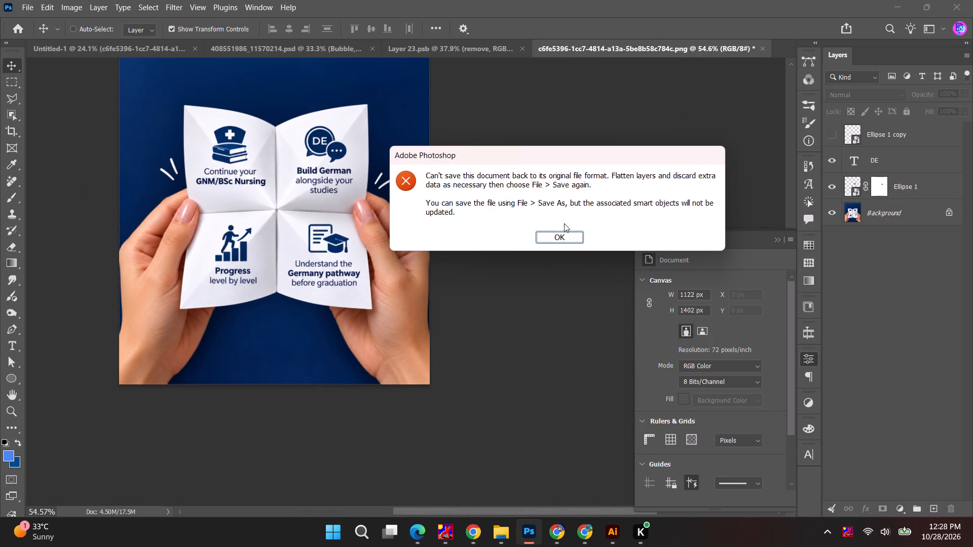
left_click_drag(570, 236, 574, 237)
Merge all layers, from Ellipse 1 copy down to Background, into one and save the folded-paper PNG.
left_click(904, 138)
left_click(903, 214, "shift")
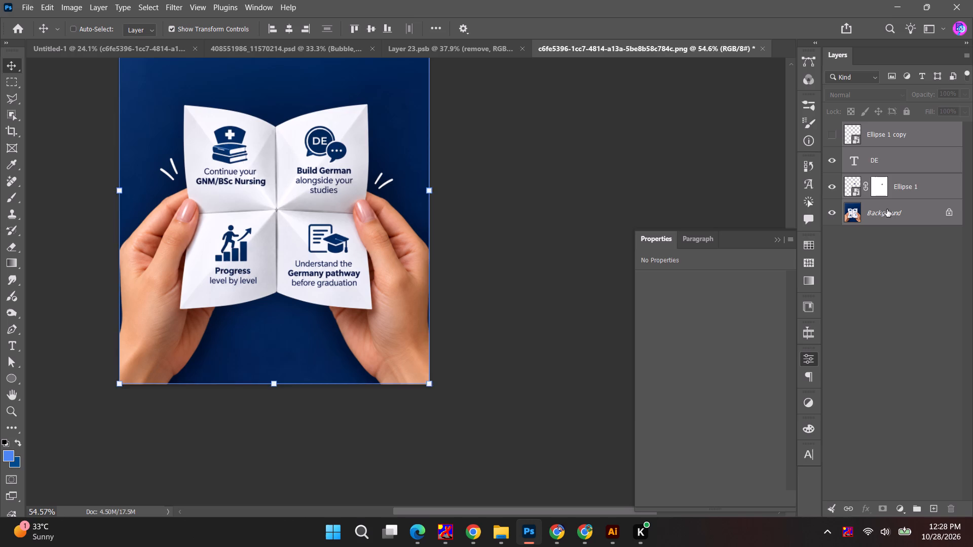
key("ctrl+e")
key("ctrl+s")
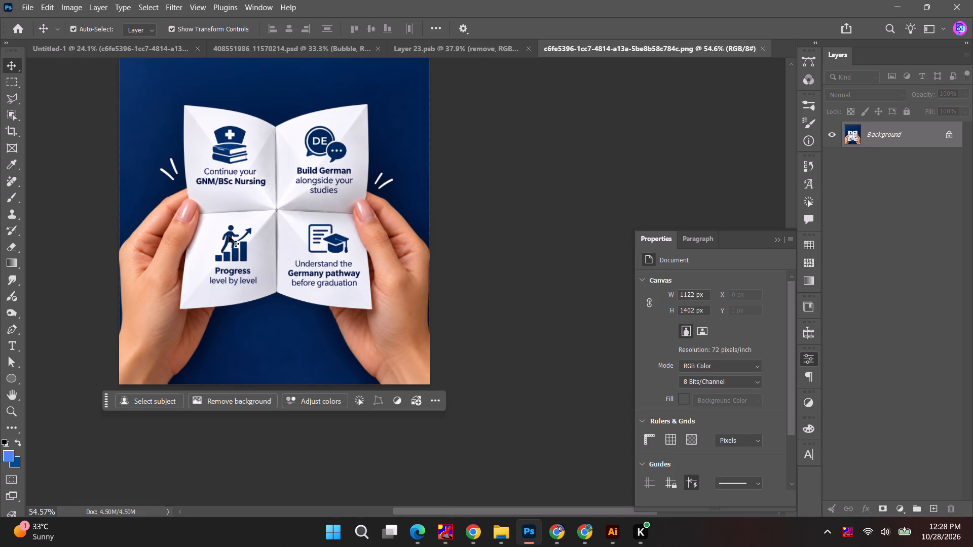
In the Untitled-1 document, move Artboard 1's Rectangle 2 layer up into Group 14, directly beneath the "B2 German" text layer.
left_click(446, 51)
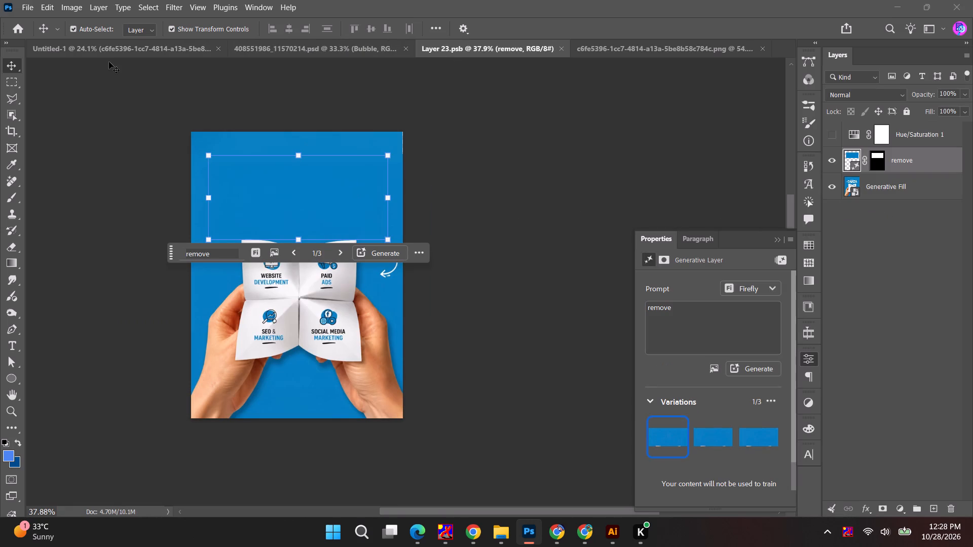
left_click(83, 42)
scroll(319, 231, "up", 2, "alt")
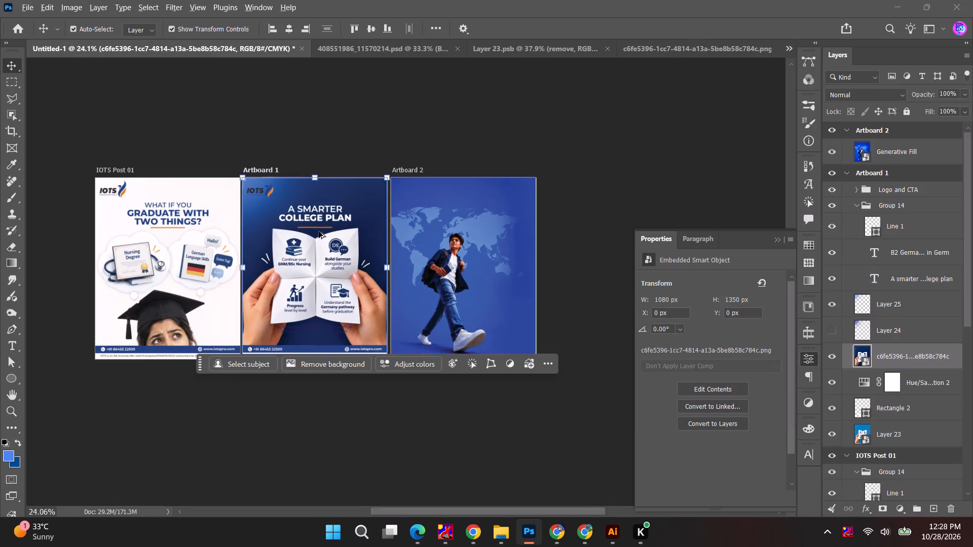
scroll(319, 231, "up", 2, "alt")
scroll(331, 316, "up", 5, "alt")
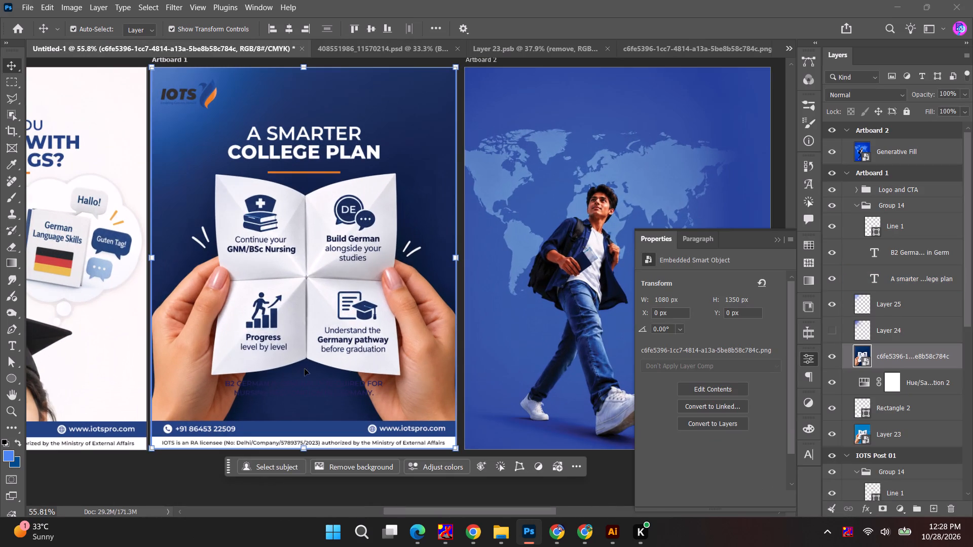
left_click(304, 388)
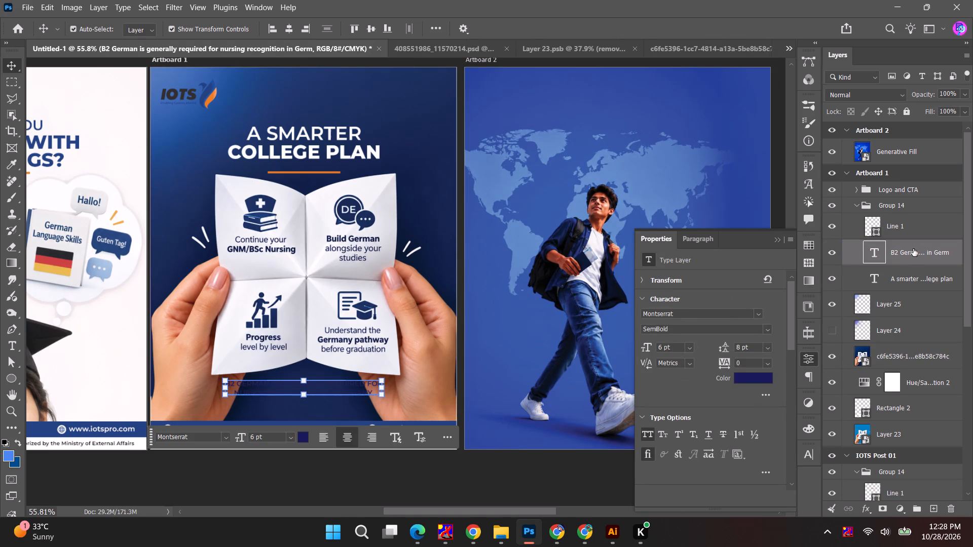
left_click_drag(892, 413, 893, 357)
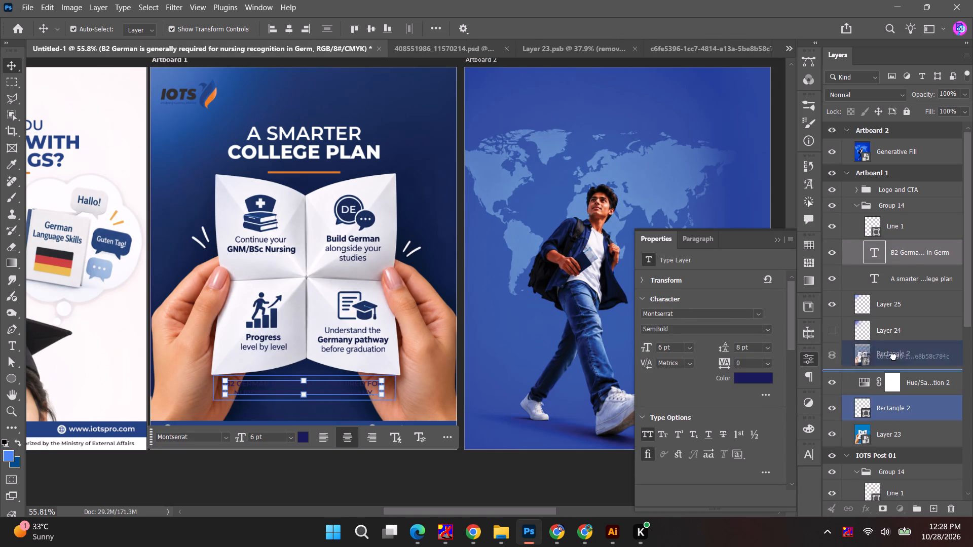
left_click_drag(893, 357, 894, 281)
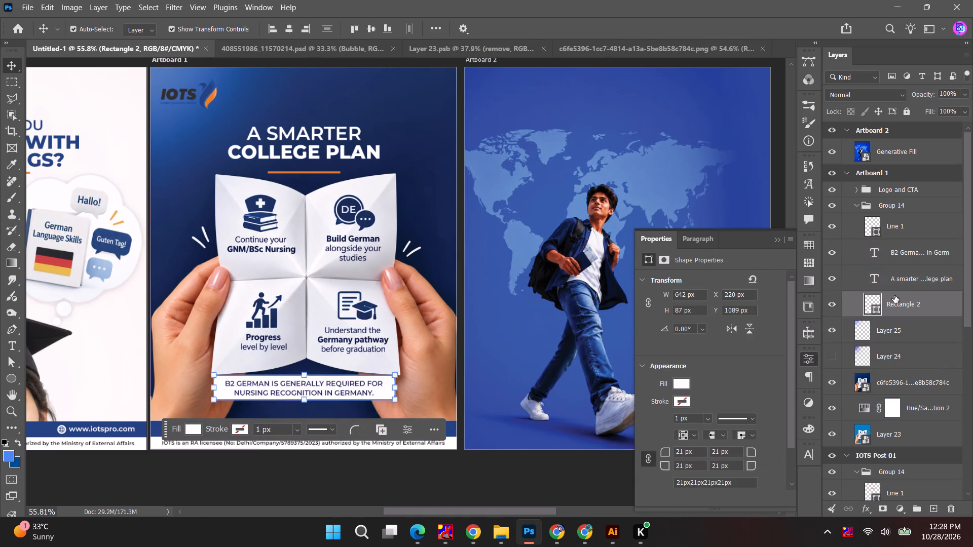
left_click_drag(894, 295, 899, 258)
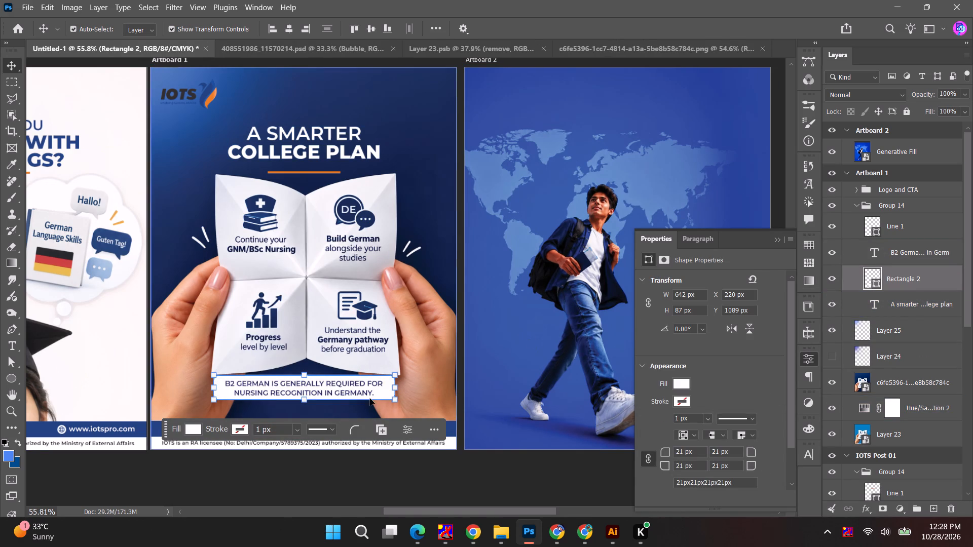
Move the "B2 German" note together with its white box down so the box sits at Y 1124 px.
left_click(332, 390, "shift")
scroll(361, 393, "up", 3, "alt")
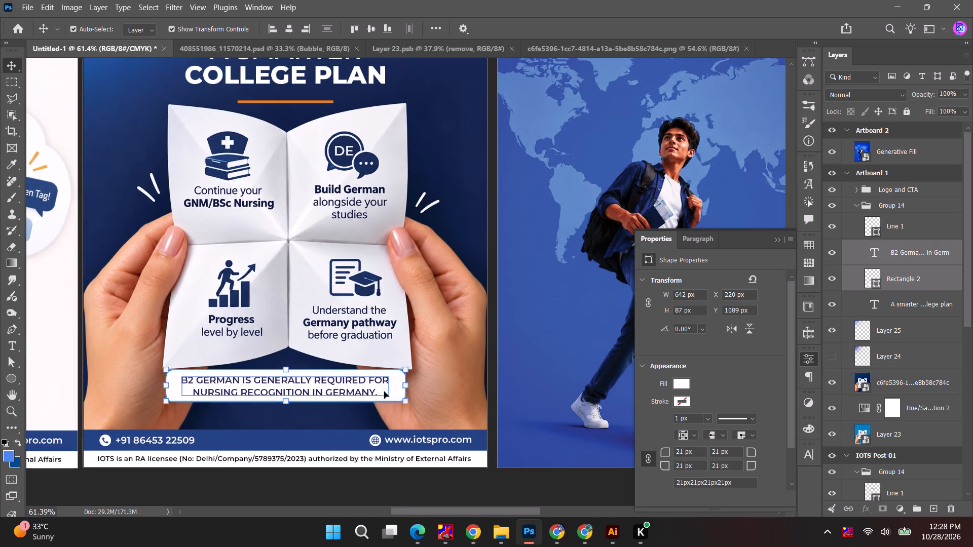
left_click_drag(384, 386, 386, 400)
left_click(263, 494)
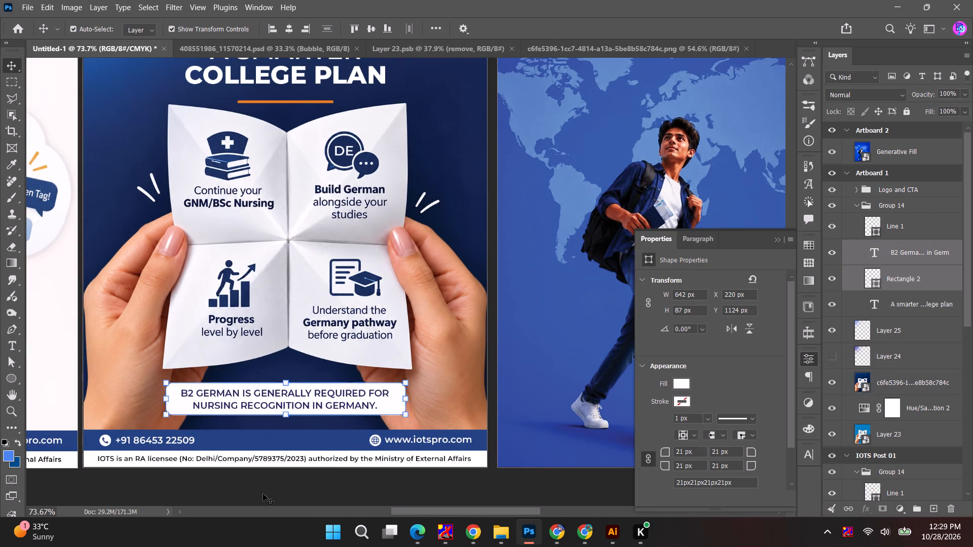
Scale the Two Paths, One Graduate image on IOTS Post 01 to about 26.04%, keeping its centre and proportions.
scroll(267, 484, "down", 5, "alt")
key("space")
key("space")
key("space")
left_click_drag(263, 436, 296, 463)
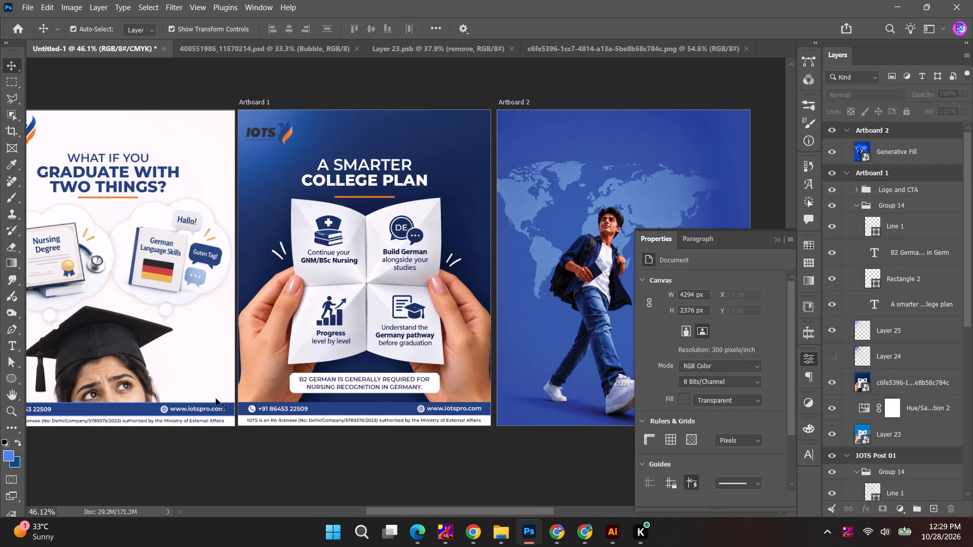
left_click(208, 386)
scroll(220, 329, "up", 7, "alt")
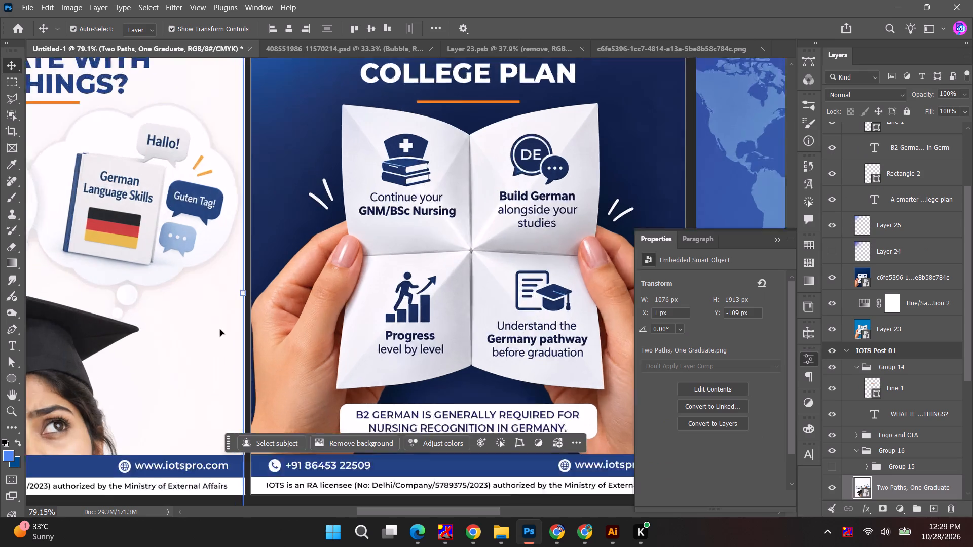
scroll(220, 337, "up", 5, "alt")
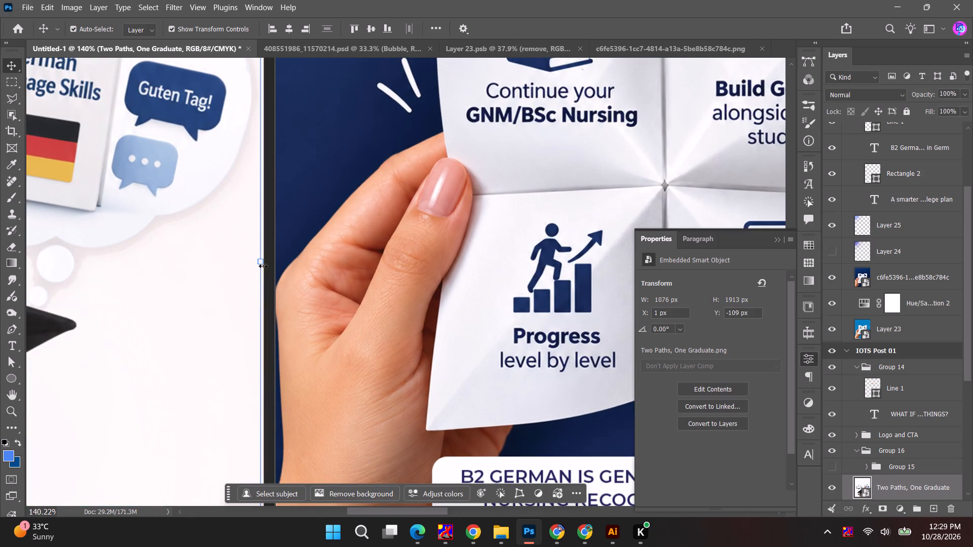
left_click(263, 266, "alt+shift")
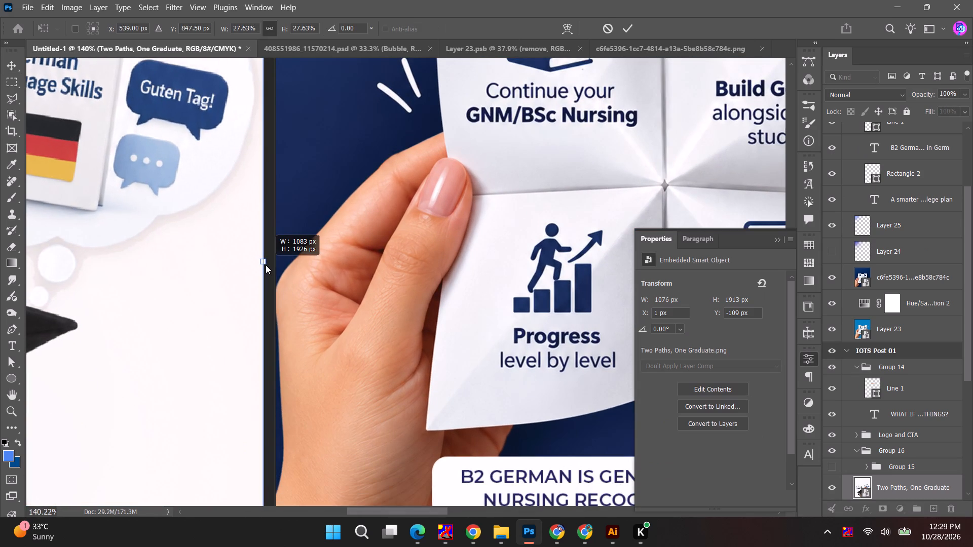
scroll(261, 278, "down", 11, "alt")
key("space")
key("space")
key("space")
key("space")
key("space")
left_click_drag(257, 284, 437, 287)
key("space")
key("space")
key("space")
key("space")
key("space")
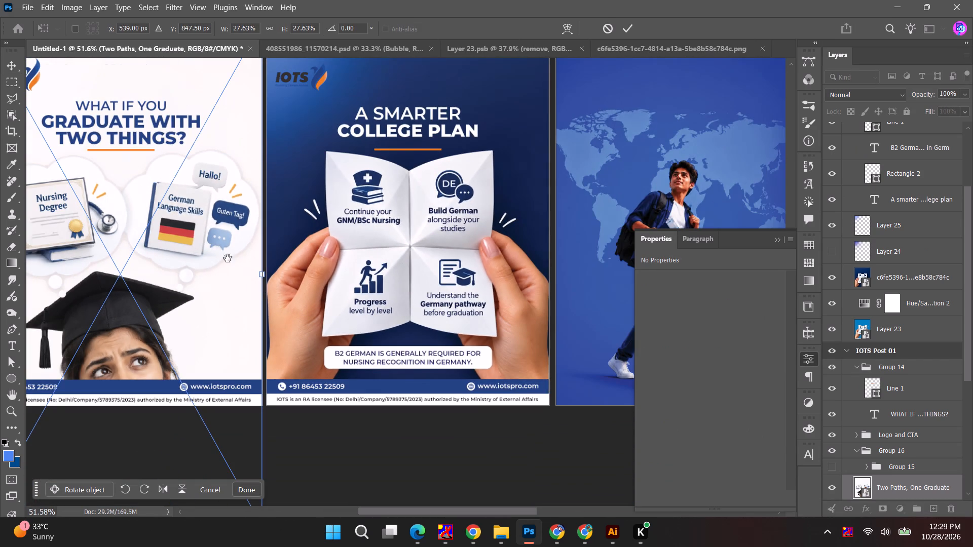
left_click_drag(228, 258, 452, 273)
left_click_drag(484, 289, 476, 285, "alt+shift")
left_click(630, 28)
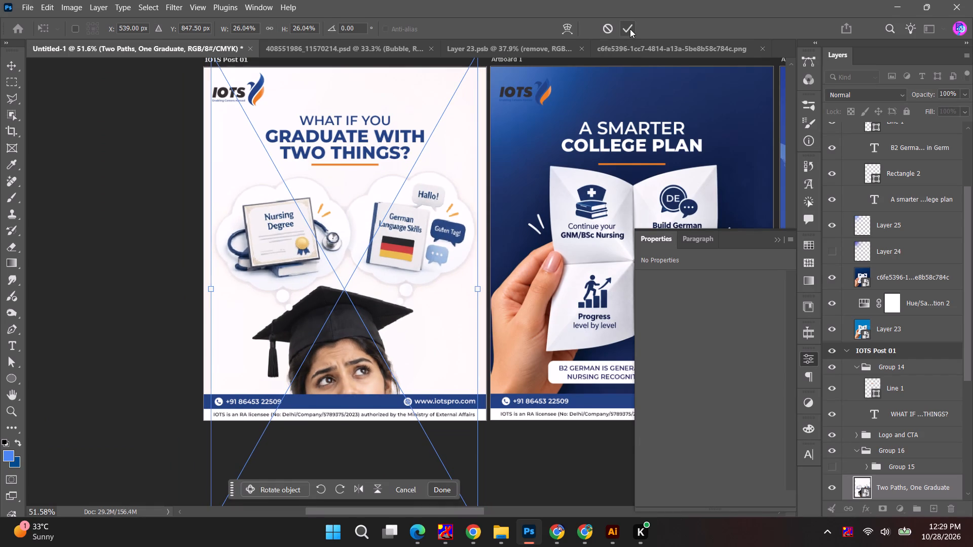
left_click(128, 230)
Review the three carousel artboards side by side, from IOTS Post 01 across to Artboard 2.
scroll(144, 263, "down", 4, "alt")
key("space")
key("space")
key("space")
key("space")
key("space")
key("space")
key("space")
key("space")
key("space")
left_click_drag(189, 305, 145, 242)
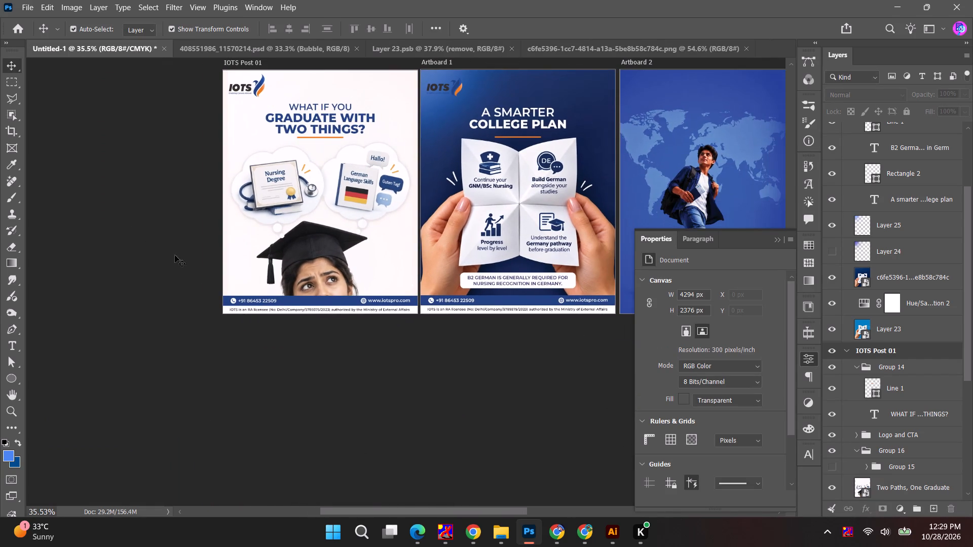
key("space")
key("space")
key("space")
key("space")
key("space")
key("space")
key("space")
left_click_drag(430, 231, 227, 229)
key("space")
left_click_drag(324, 224, 324, 241)
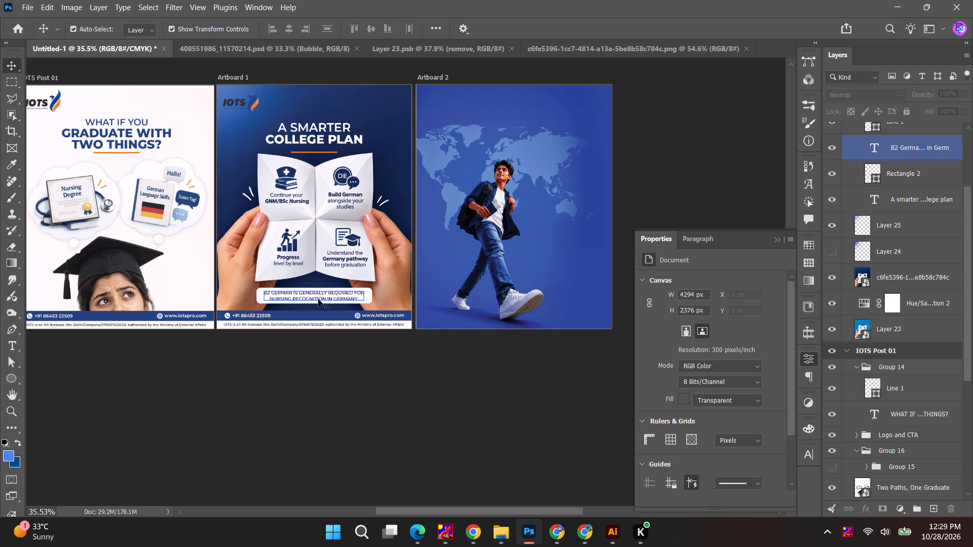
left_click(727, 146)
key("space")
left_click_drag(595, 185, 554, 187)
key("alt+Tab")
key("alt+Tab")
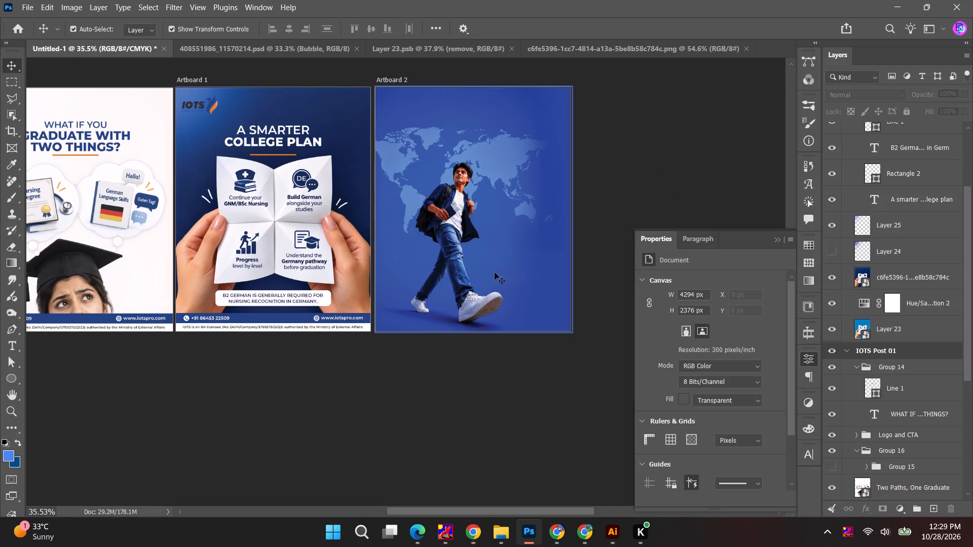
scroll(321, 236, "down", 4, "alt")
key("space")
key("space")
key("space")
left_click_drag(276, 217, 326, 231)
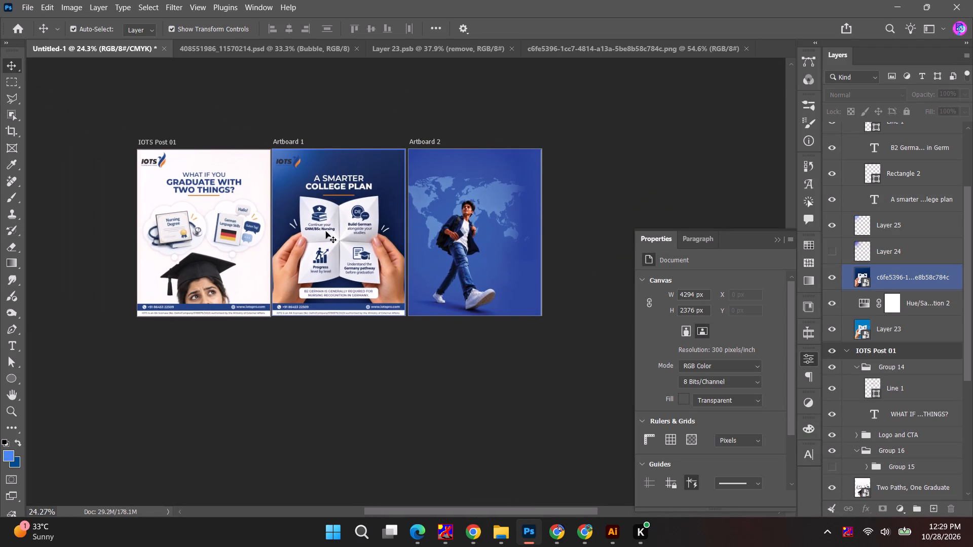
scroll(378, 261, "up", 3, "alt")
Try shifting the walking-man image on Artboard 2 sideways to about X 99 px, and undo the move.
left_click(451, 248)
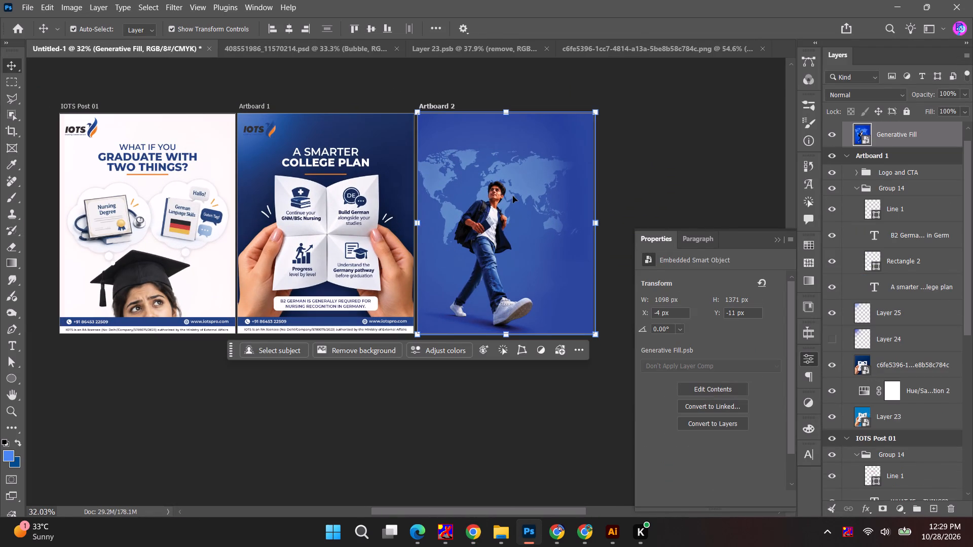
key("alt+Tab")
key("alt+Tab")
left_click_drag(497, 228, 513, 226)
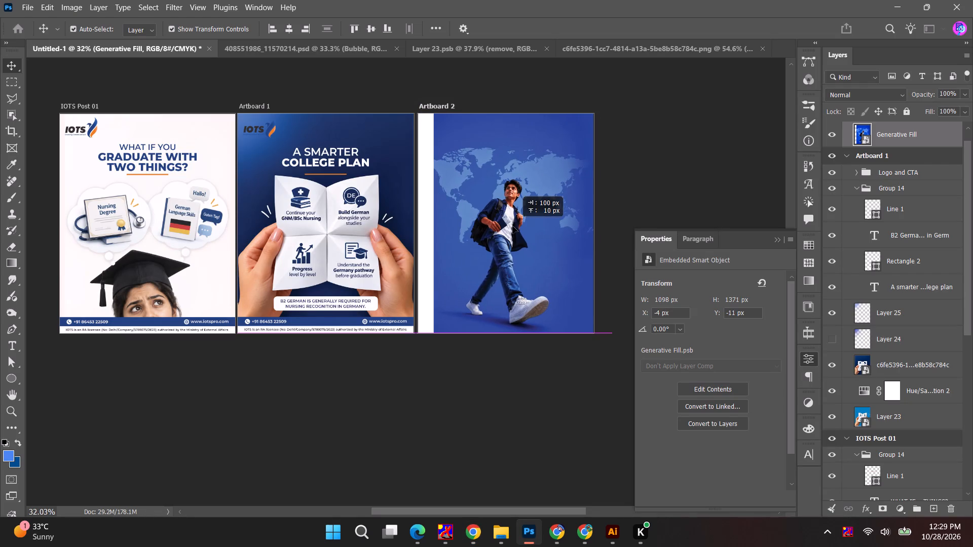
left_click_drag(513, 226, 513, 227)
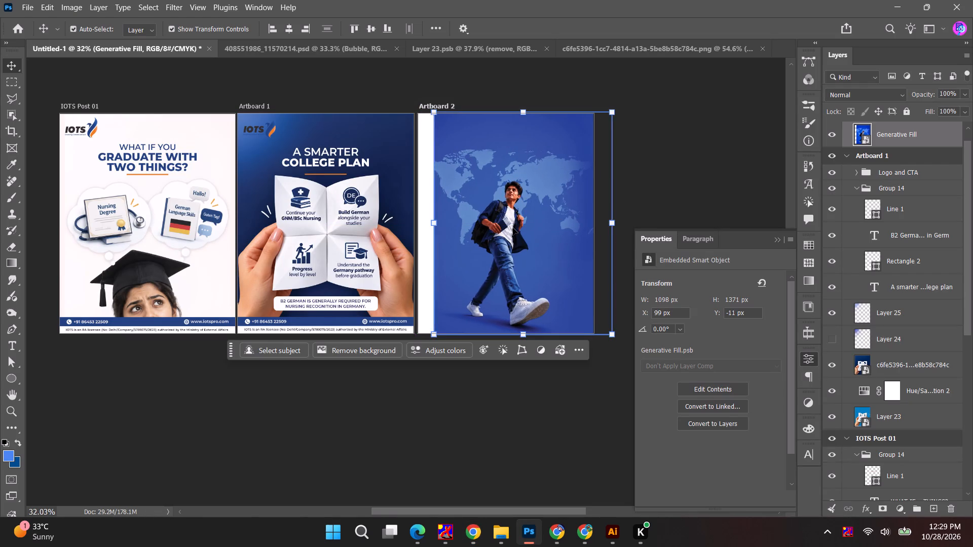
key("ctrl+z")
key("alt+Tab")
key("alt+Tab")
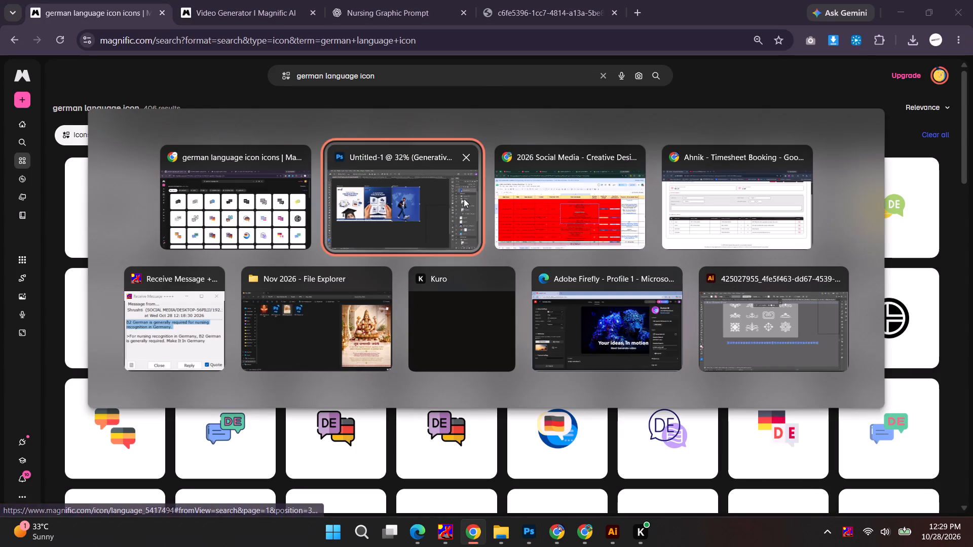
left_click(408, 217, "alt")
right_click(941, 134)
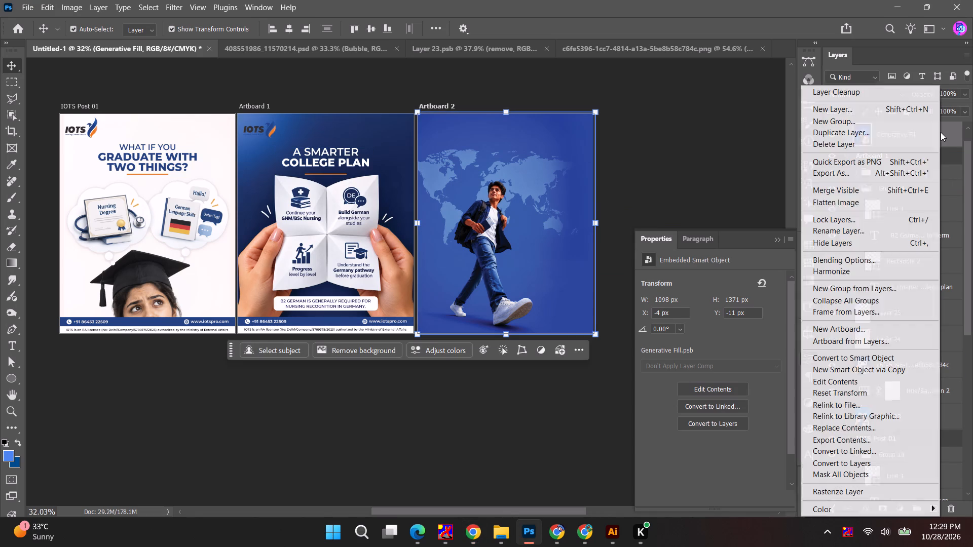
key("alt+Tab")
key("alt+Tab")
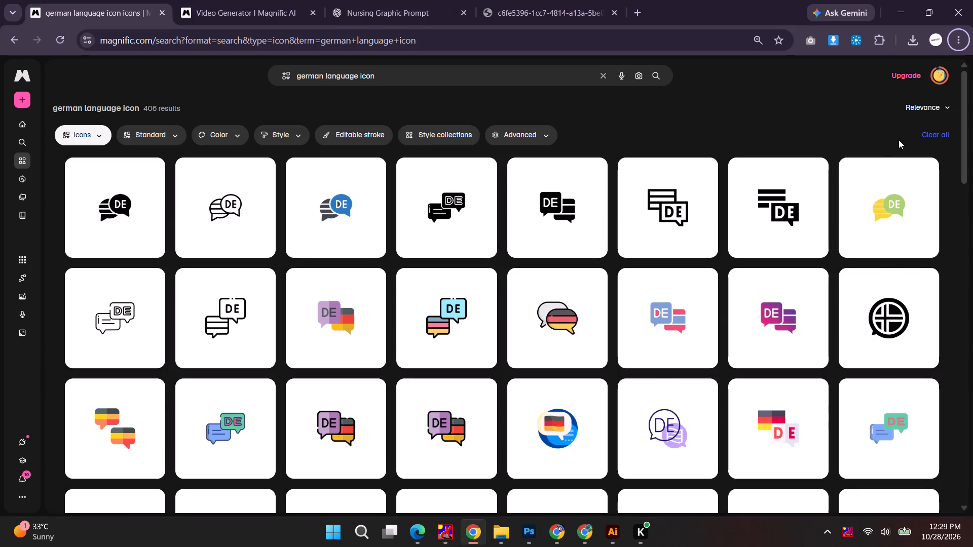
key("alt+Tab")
right_click(899, 138)
left_click(834, 158)
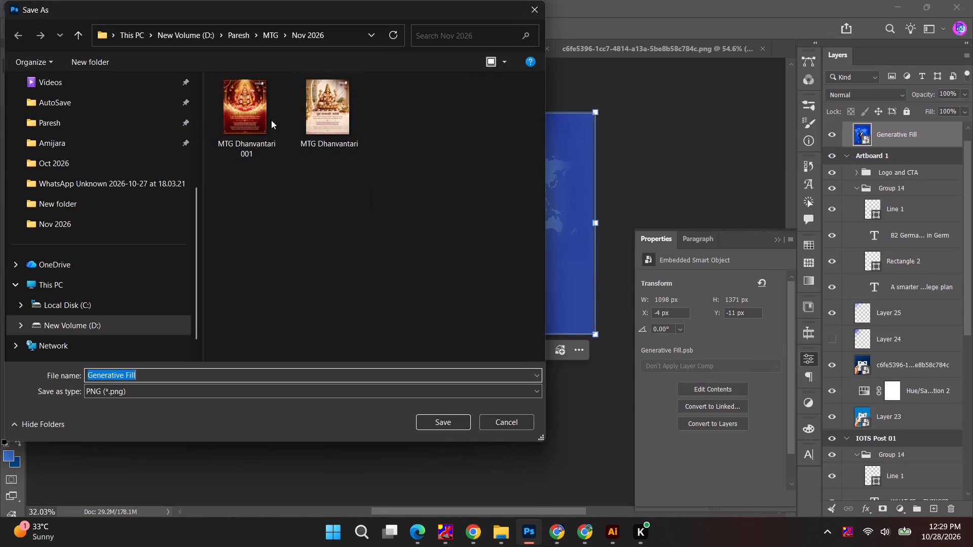
scroll(80, 118, "up", 9)
left_click(54, 190)
left_click(259, 123)
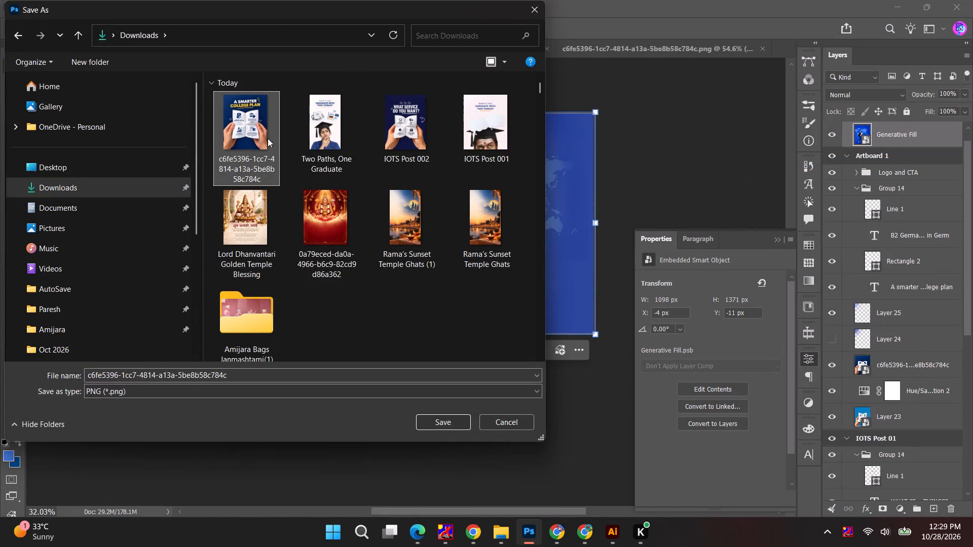